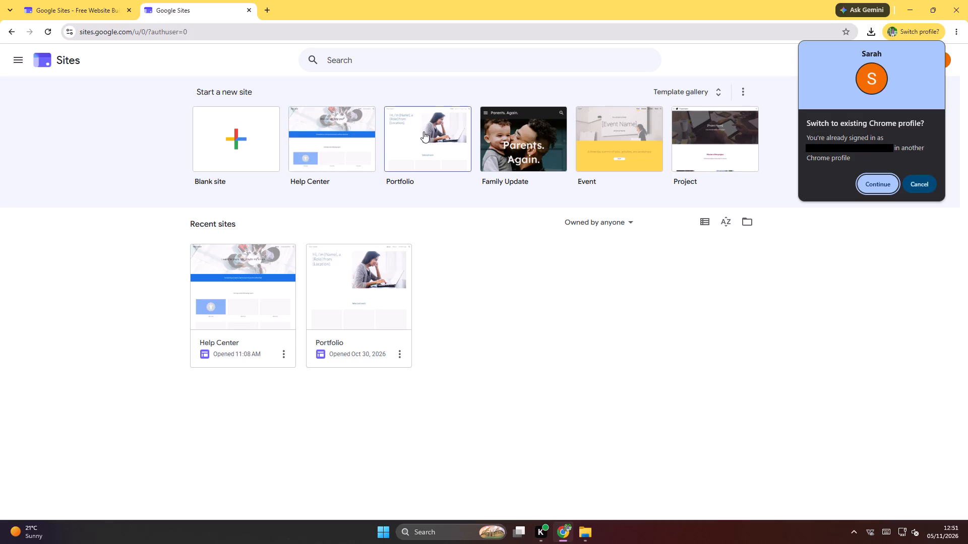
Open the existing Portfolio site from the recent sites for editing.
left_click(360, 353)
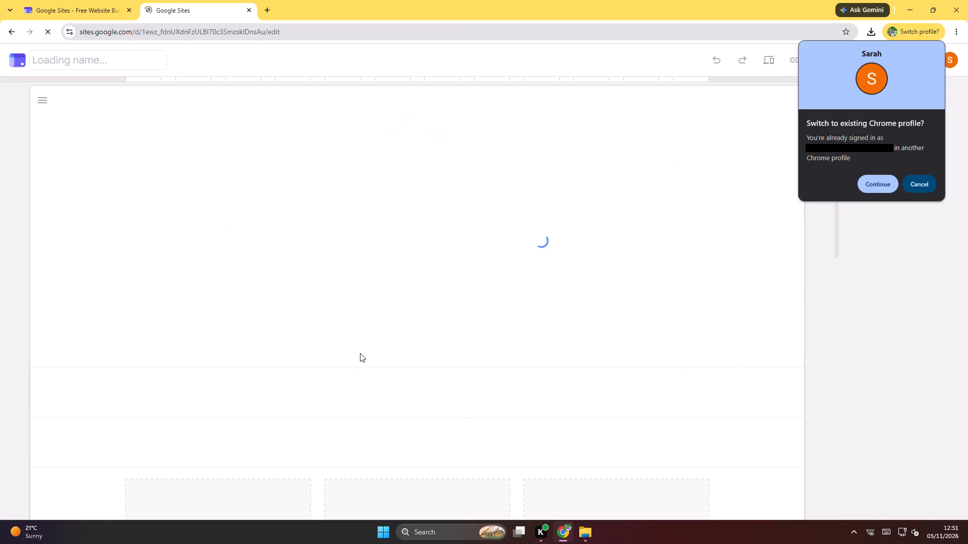
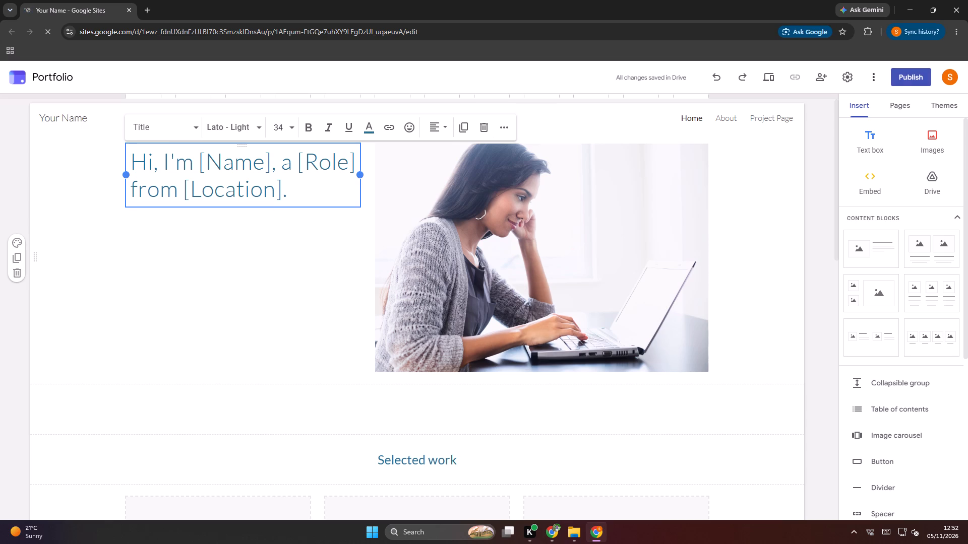
Replace the placeholder introduction heading beside the home page photo with the site owner's full name in capital letters.
key("BackSpace")
left_click(291, 192)
key("BackSpace")
key("BackSpace")
key("BackSpace")
key("BackSpace")
key("BackSpace")
key("BackSpace")
key("BackSpace")
key("BackSpace")
key("BackSpace")
key("BackSpace")
key("BackSpace")
key("BackSpace")
key("BackSpace")
key("BackSpace")
key("BackSpace")
key("BackSpace")
key("BackSpace")
key("BackSpace")
key("BackSpace")
key("BackSpace")
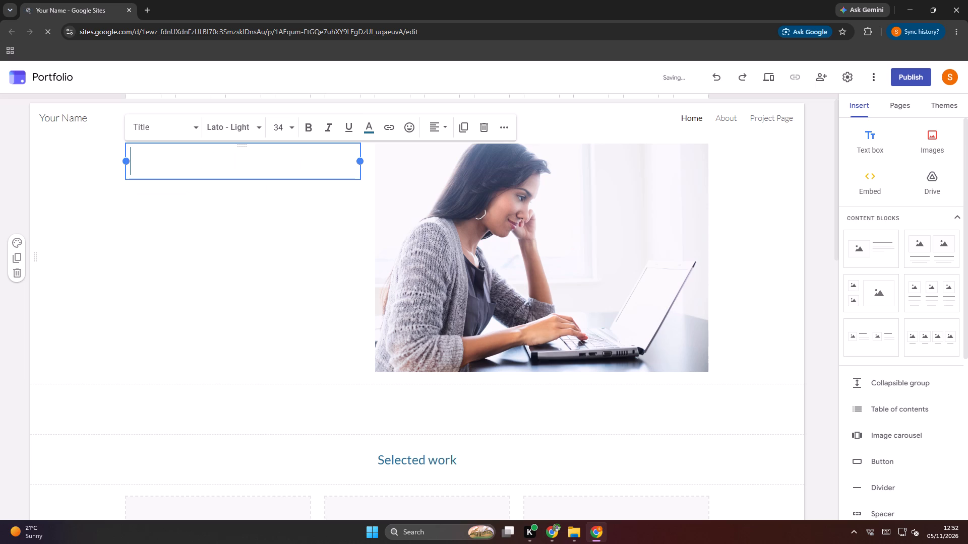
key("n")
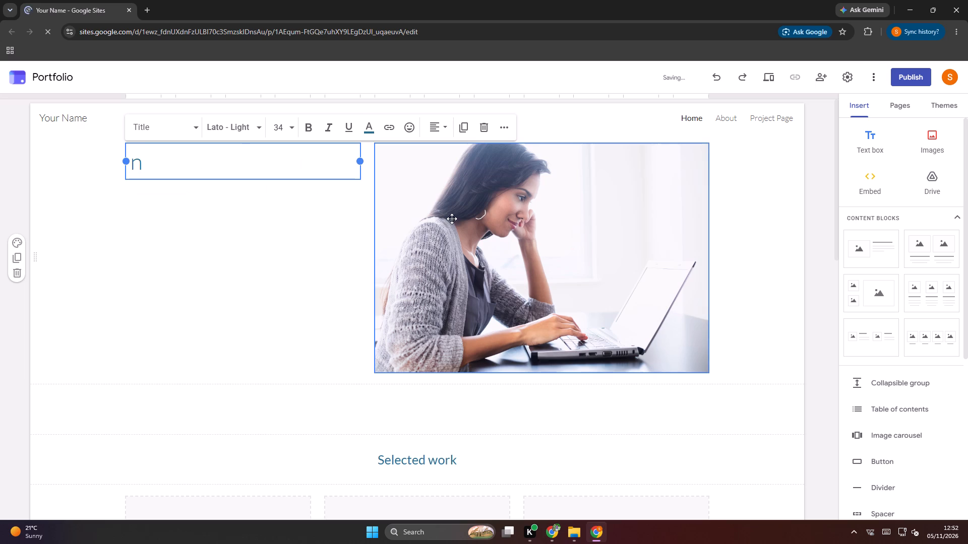
key("BackSpace")
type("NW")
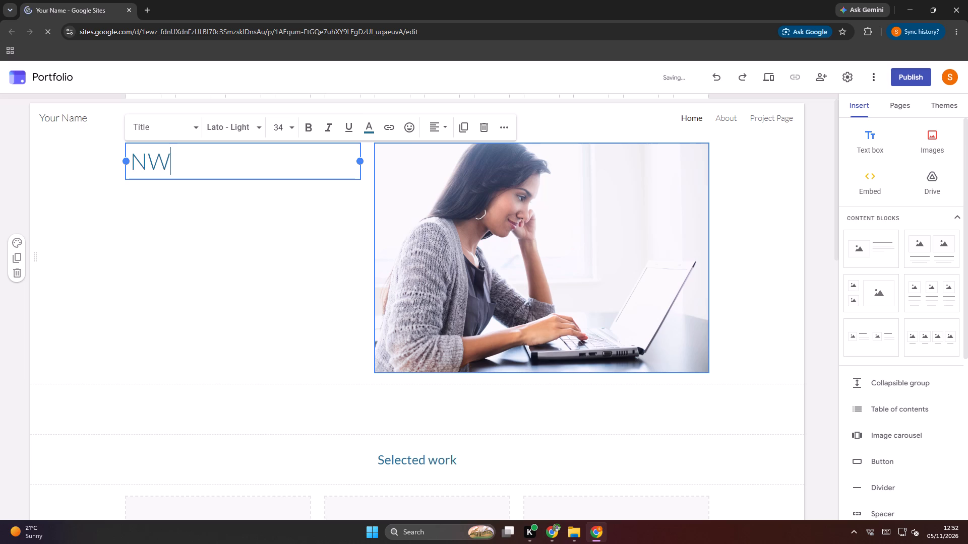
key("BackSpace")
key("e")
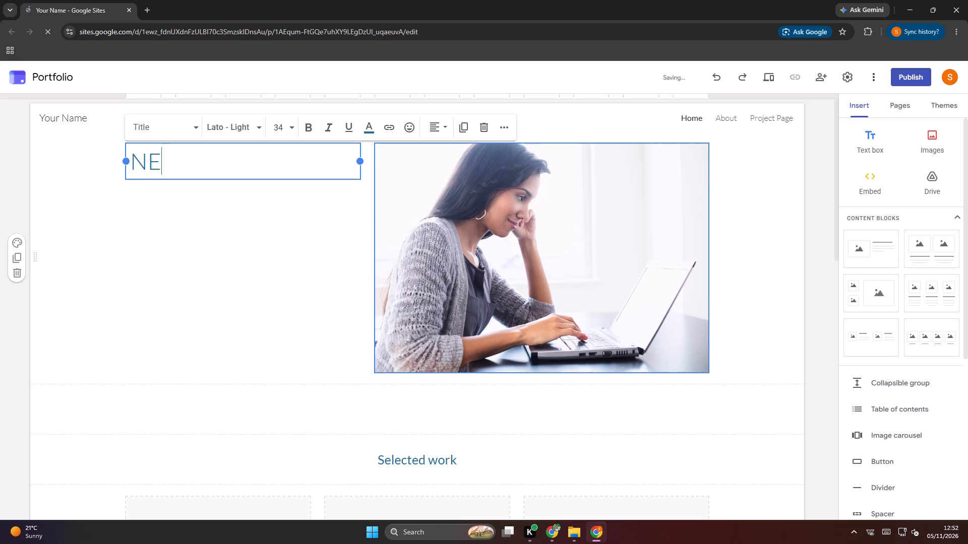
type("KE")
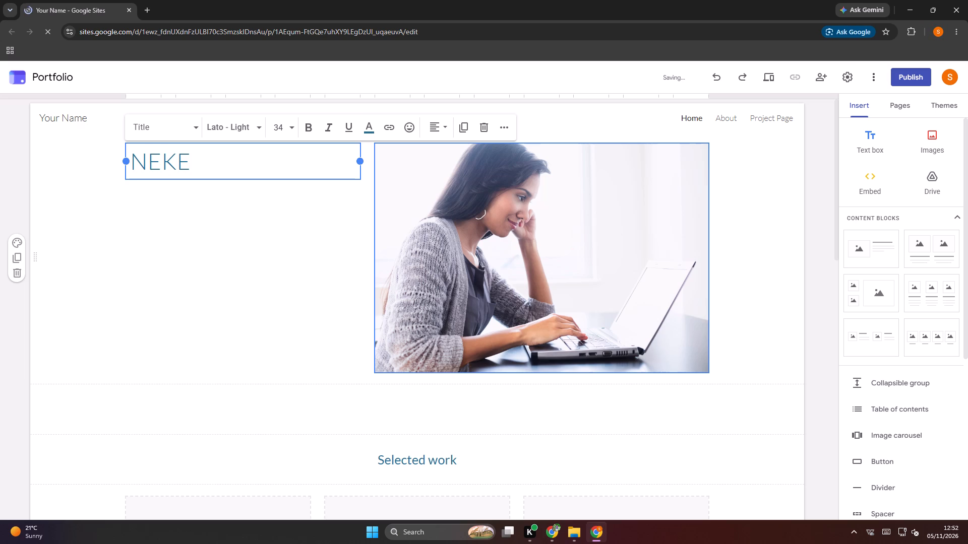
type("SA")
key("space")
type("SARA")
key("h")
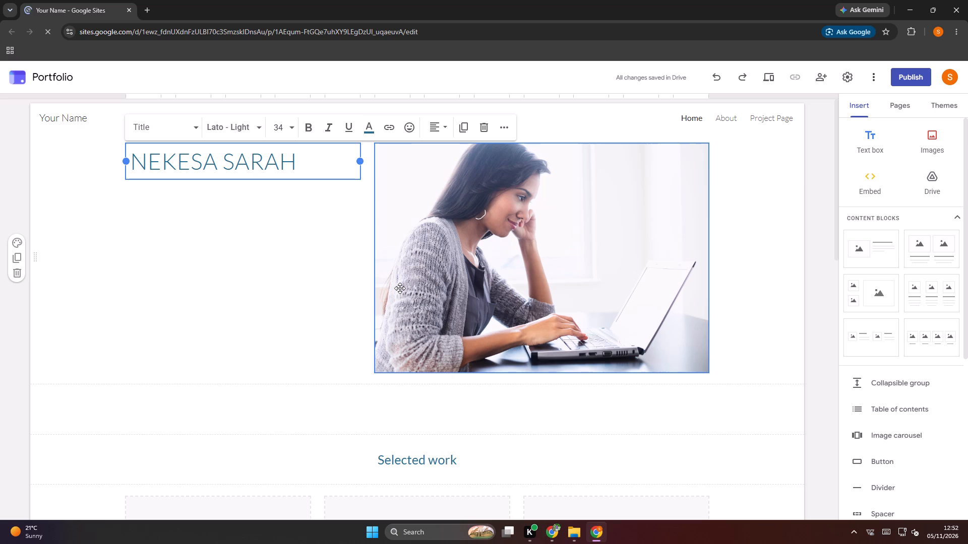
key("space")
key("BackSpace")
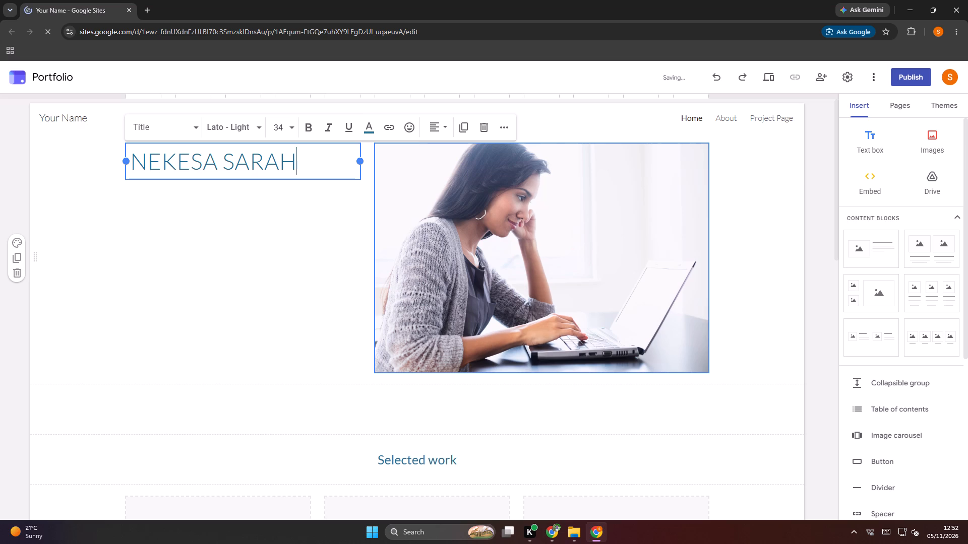
Add a line of normal text with the owner's registration number beneath the name heading.
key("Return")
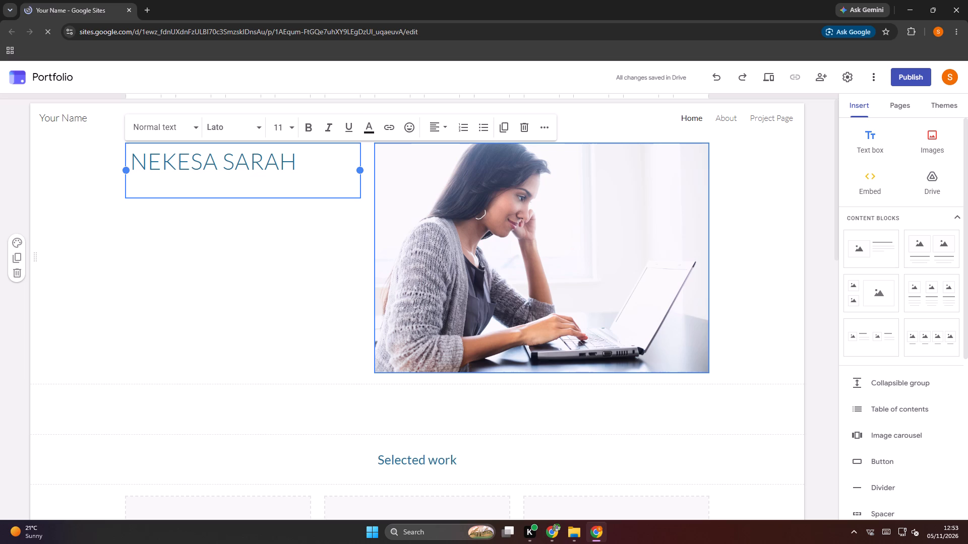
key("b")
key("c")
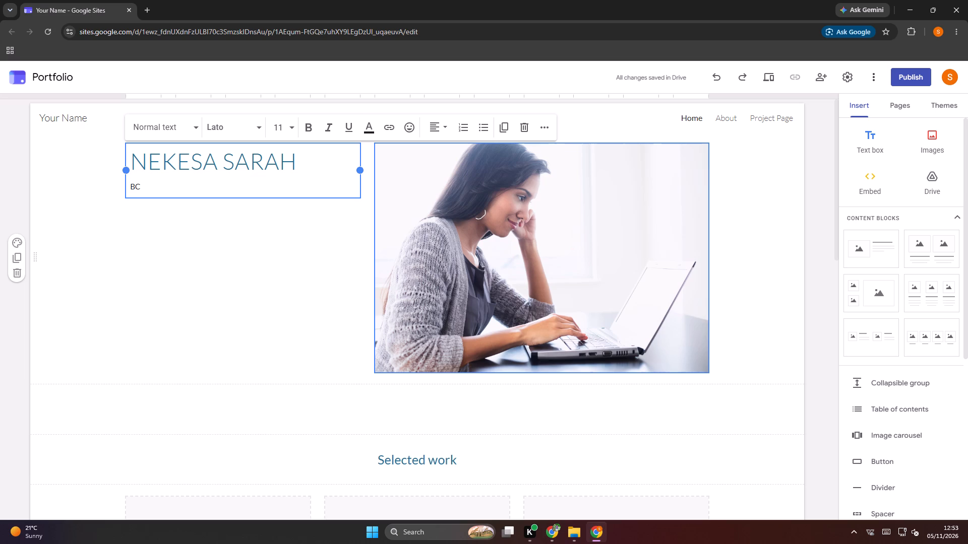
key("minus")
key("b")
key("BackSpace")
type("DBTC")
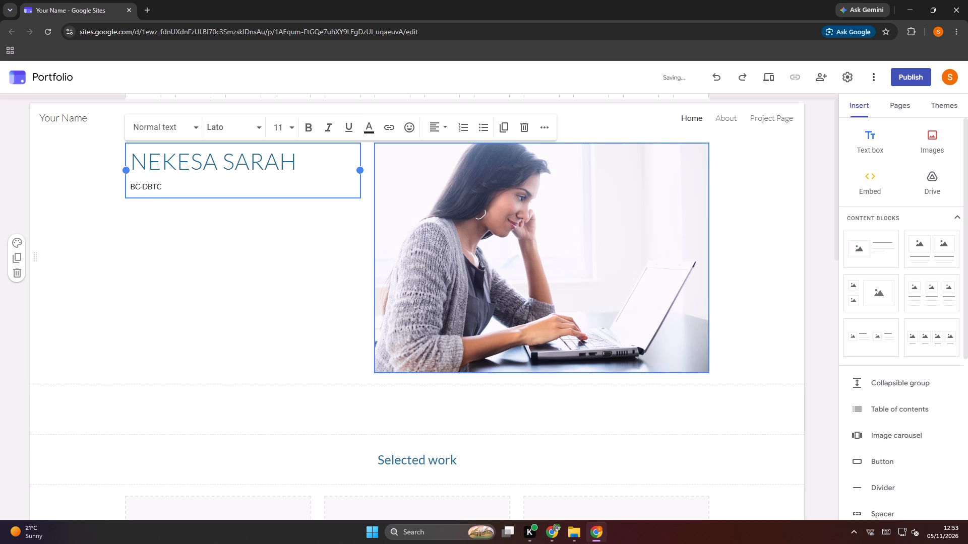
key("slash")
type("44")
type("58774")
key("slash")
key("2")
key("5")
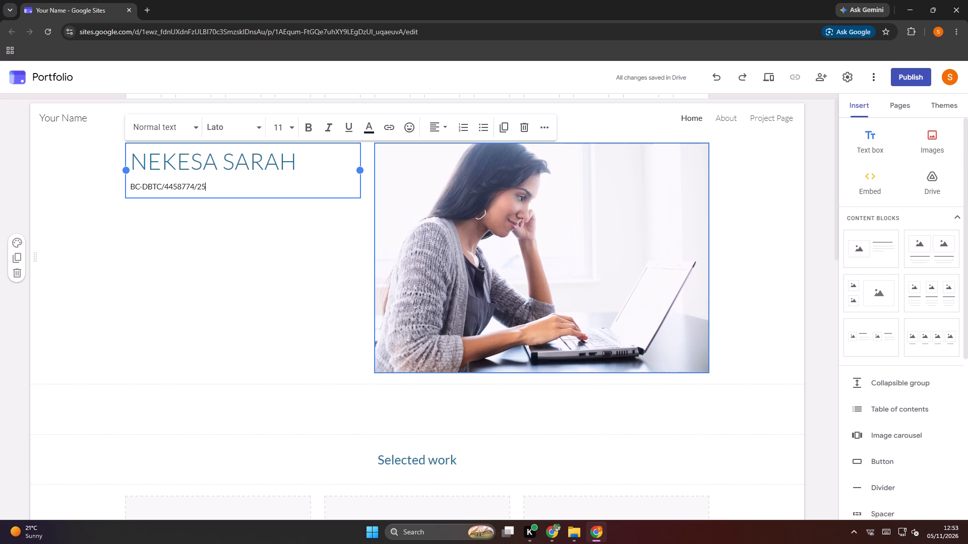
Set the font size of the registration number line to 14.
left_click_drag(287, 163, 284, 163)
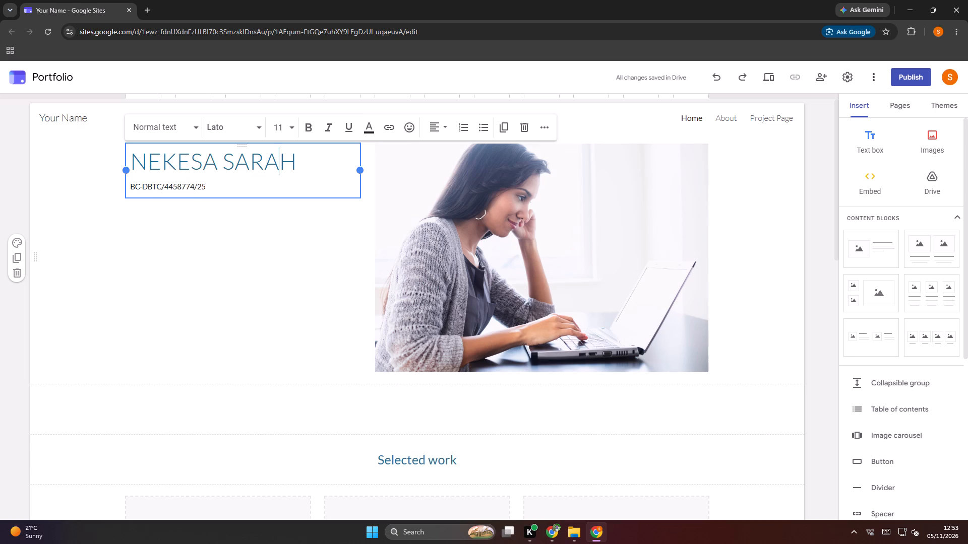
left_click_drag(284, 163, 241, 212)
left_click_drag(267, 259, 266, 254)
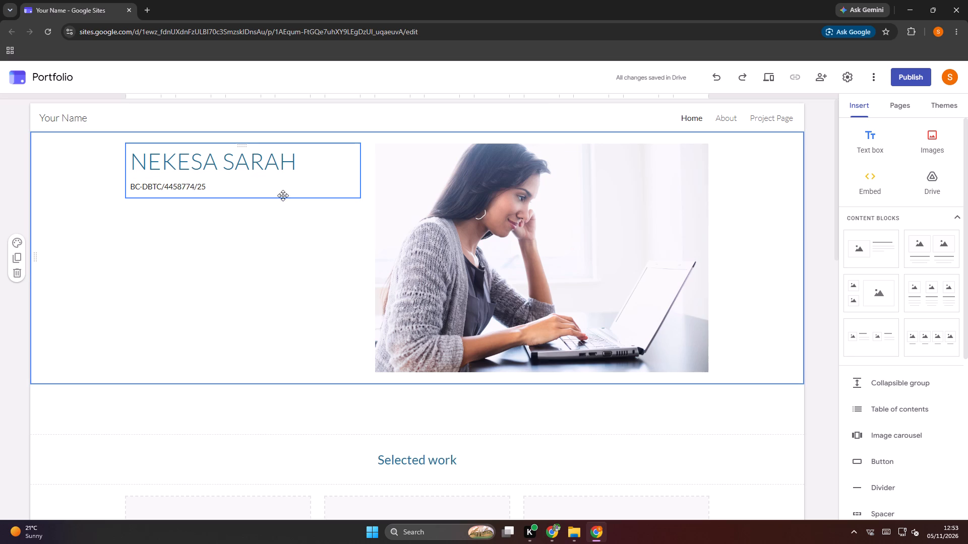
left_click_drag(320, 168, 260, 179)
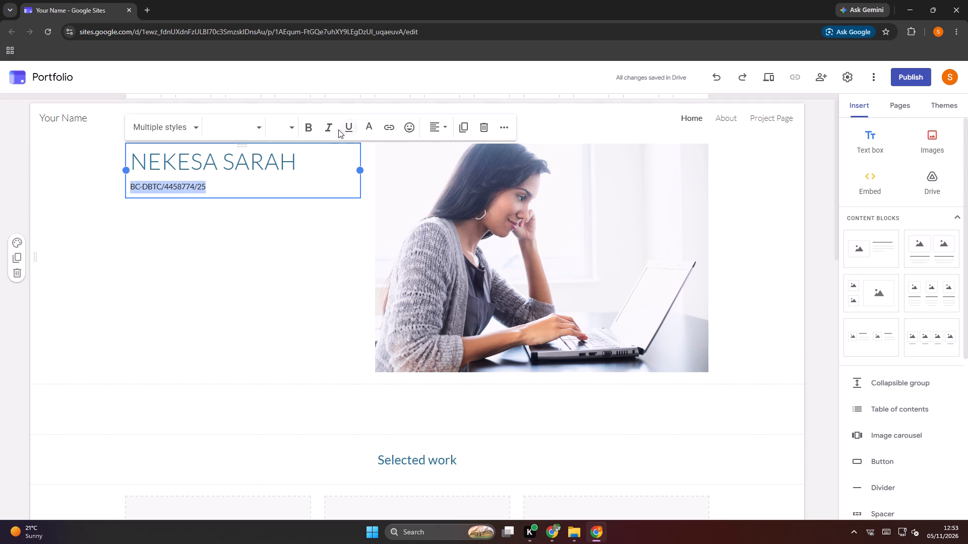
left_click(291, 129)
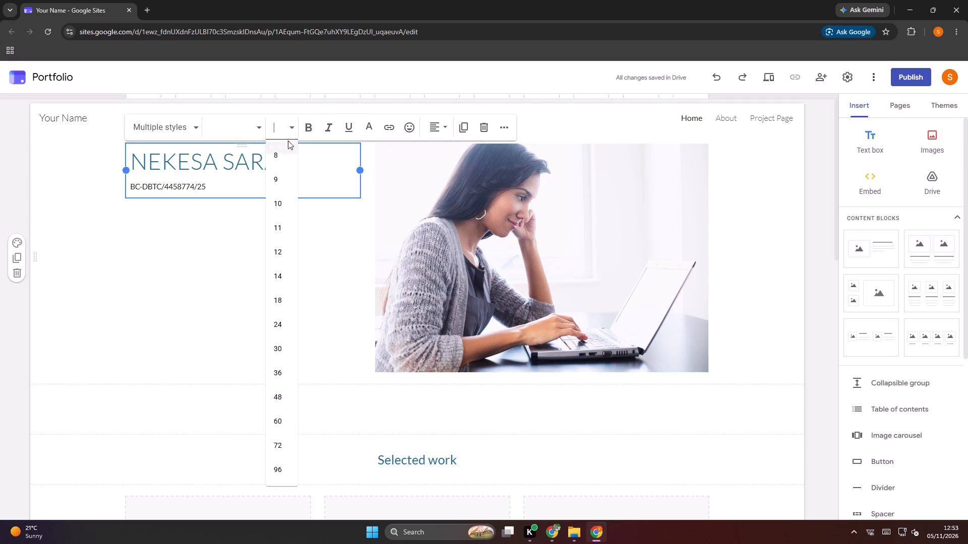
left_click(276, 276)
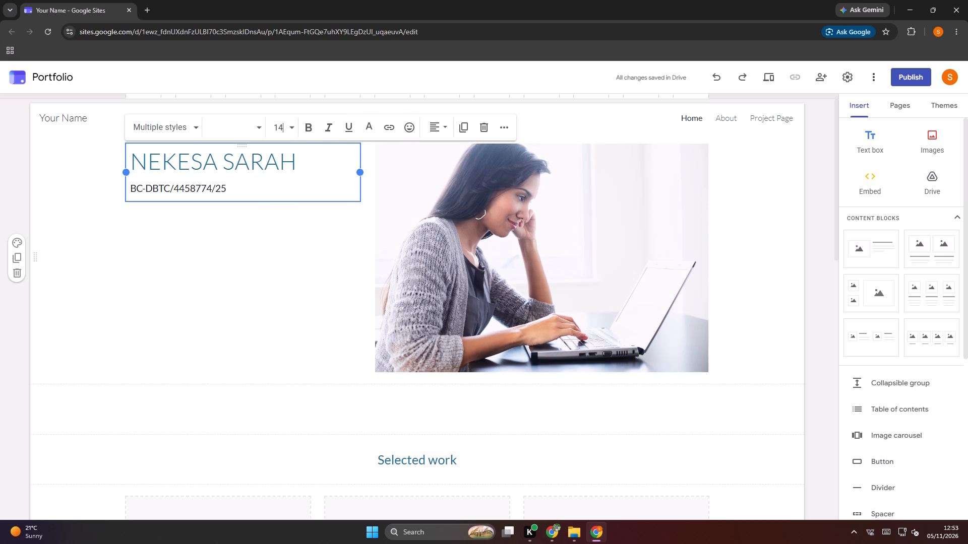
Underline the whole name heading in the home page's introduction text box.
left_click_drag(300, 165, 87, 178)
left_click_drag(306, 162, 208, 170)
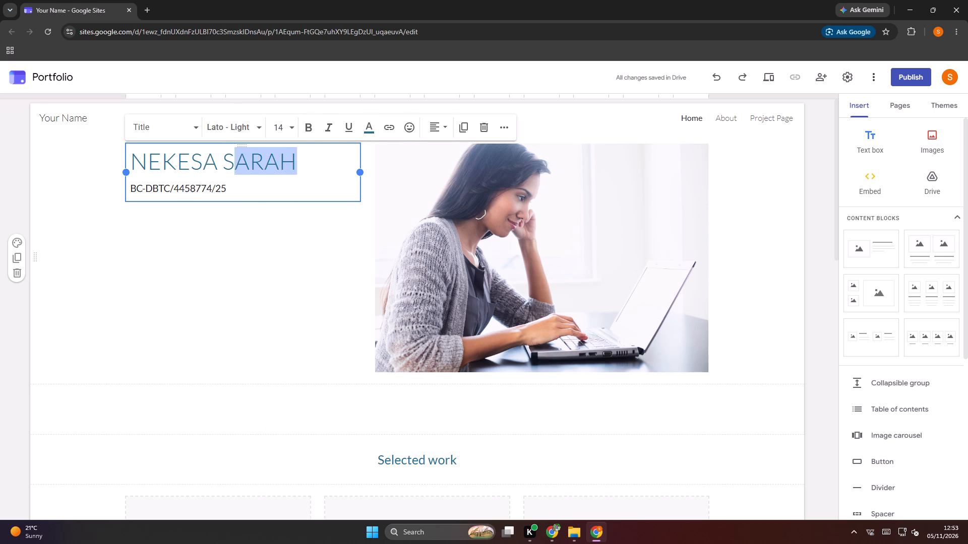
left_click_drag(208, 170, 122, 169)
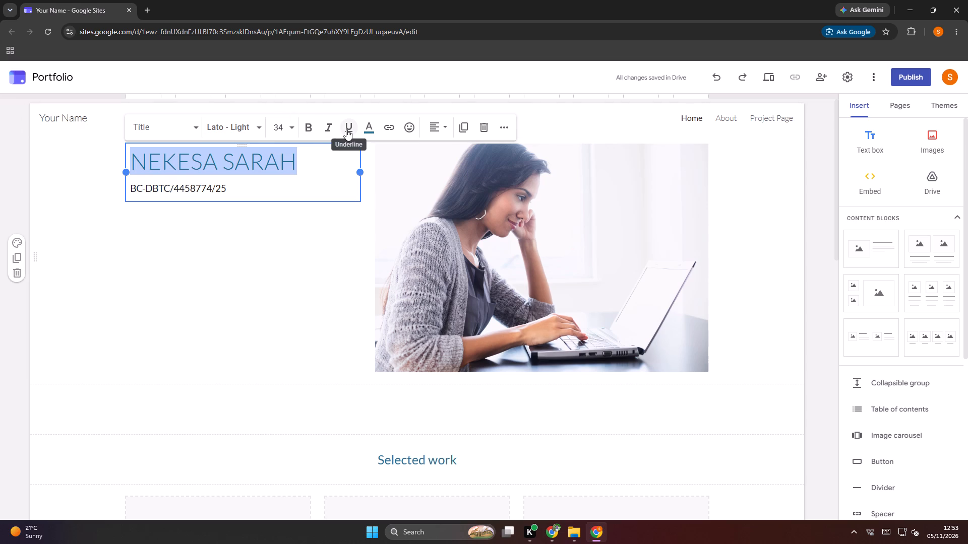
left_click(347, 130)
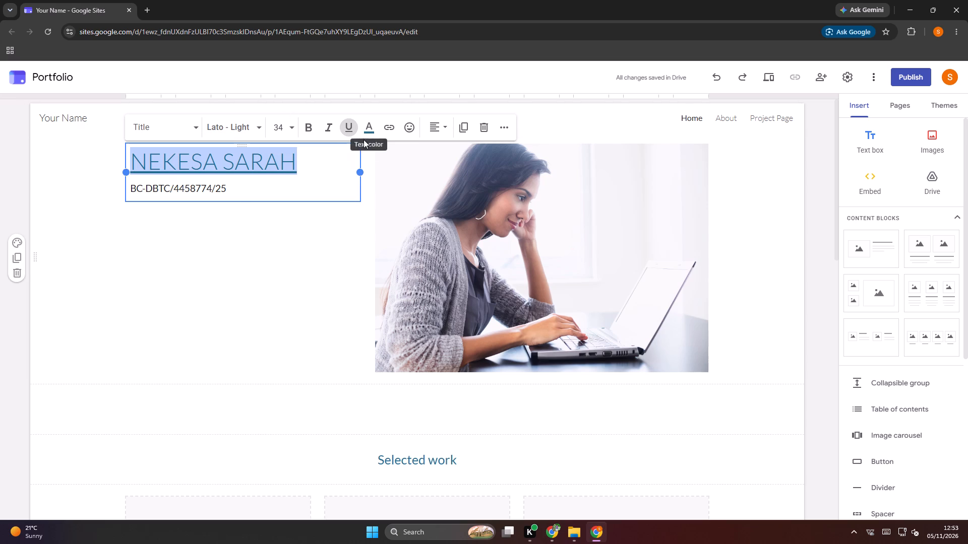
Change the text color of the underlined name heading to bright purple.
left_click(365, 126)
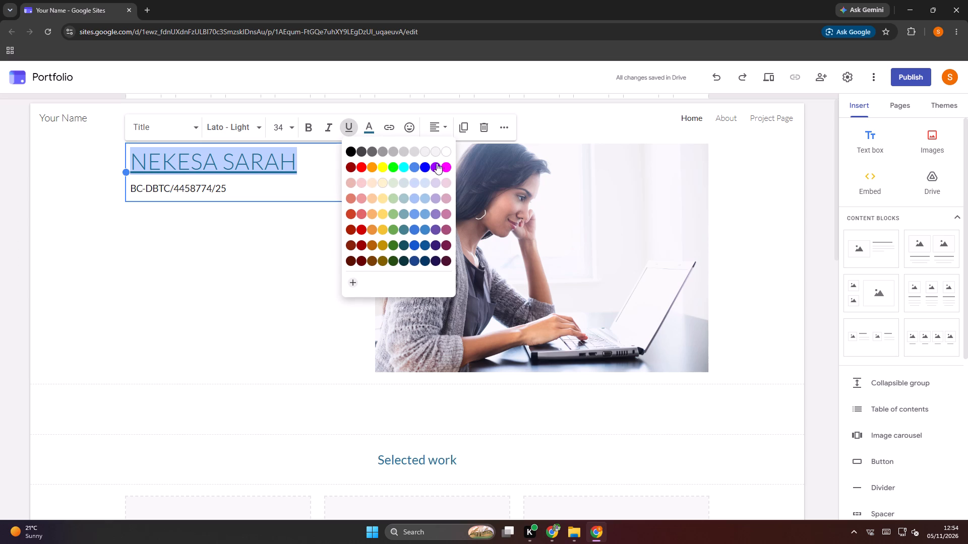
left_click(434, 163)
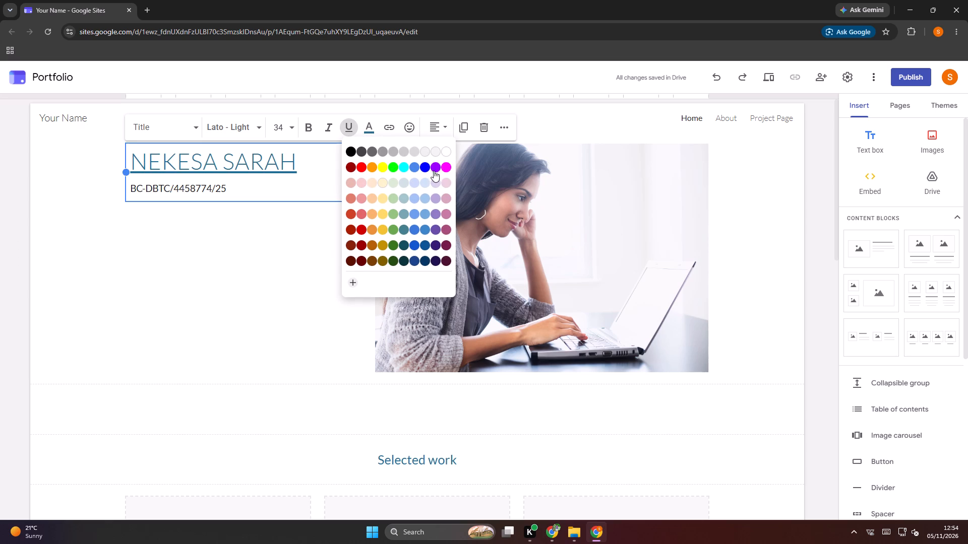
left_click(434, 171)
left_click(436, 163)
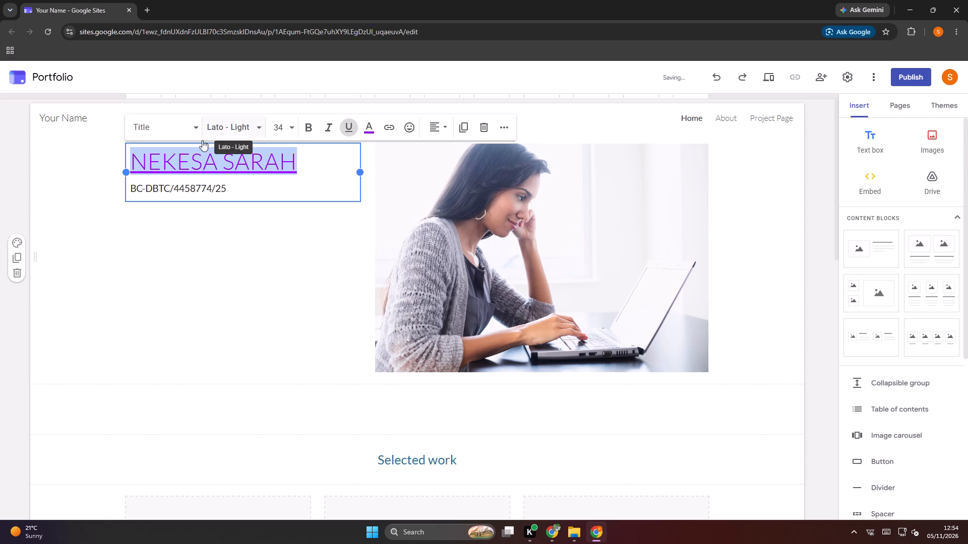
left_click(219, 266)
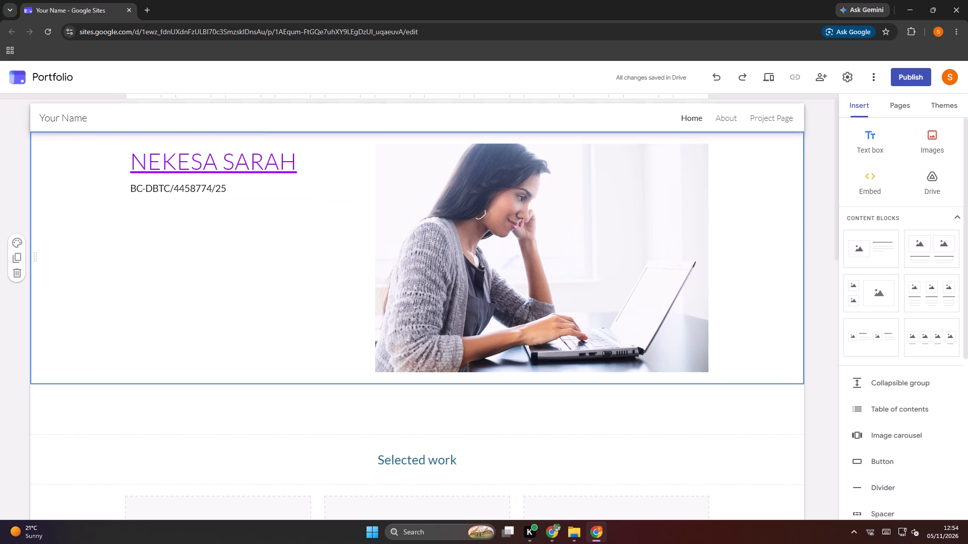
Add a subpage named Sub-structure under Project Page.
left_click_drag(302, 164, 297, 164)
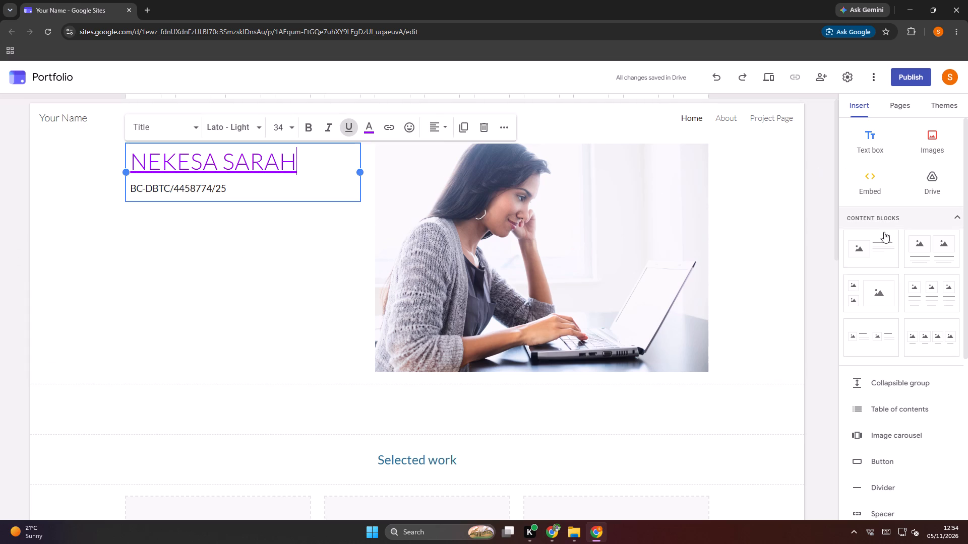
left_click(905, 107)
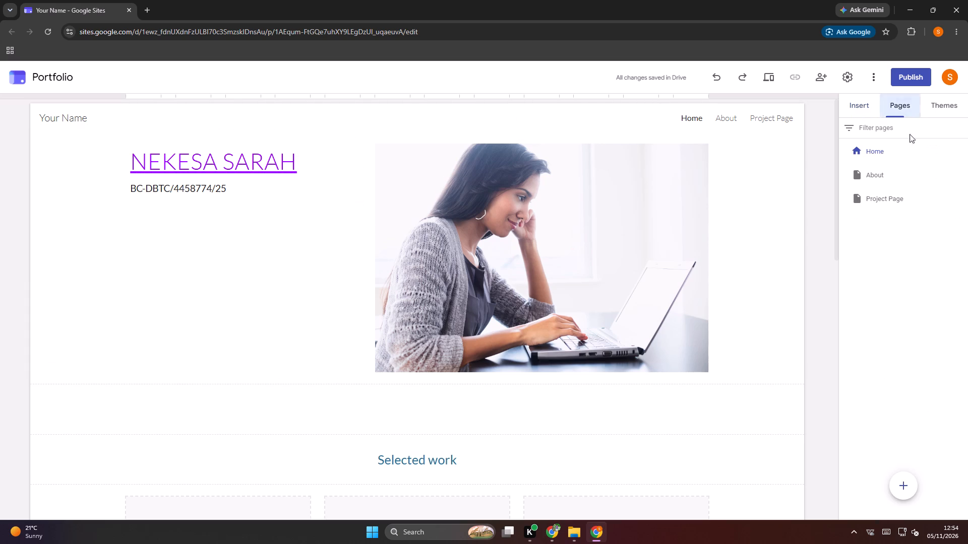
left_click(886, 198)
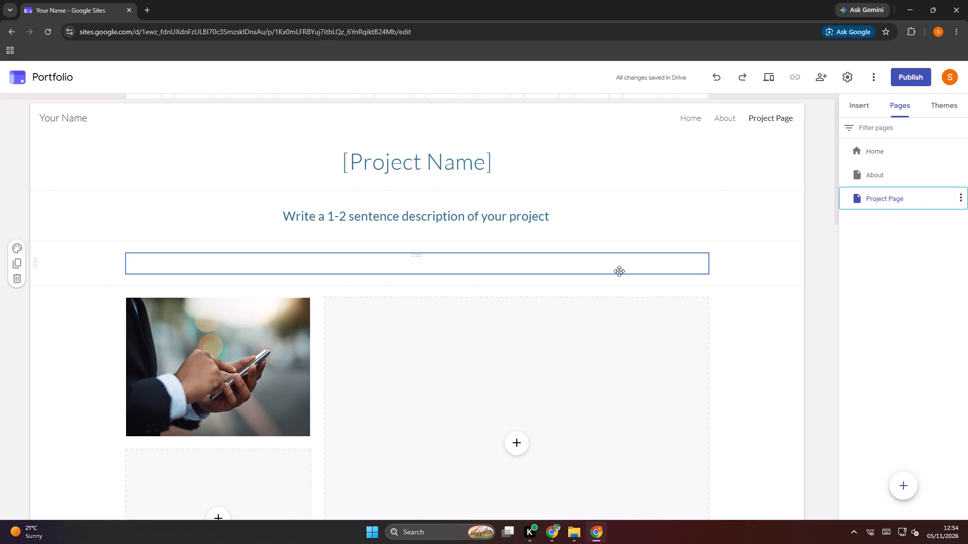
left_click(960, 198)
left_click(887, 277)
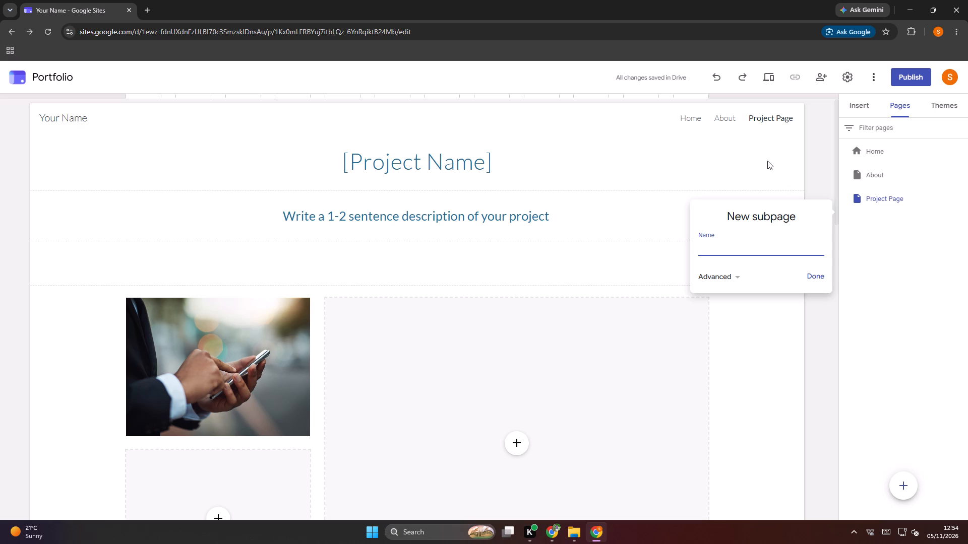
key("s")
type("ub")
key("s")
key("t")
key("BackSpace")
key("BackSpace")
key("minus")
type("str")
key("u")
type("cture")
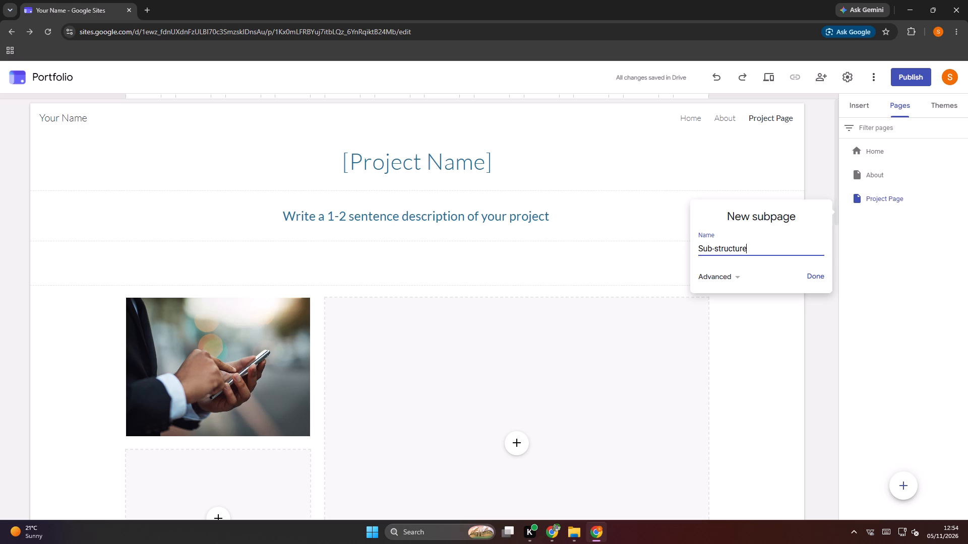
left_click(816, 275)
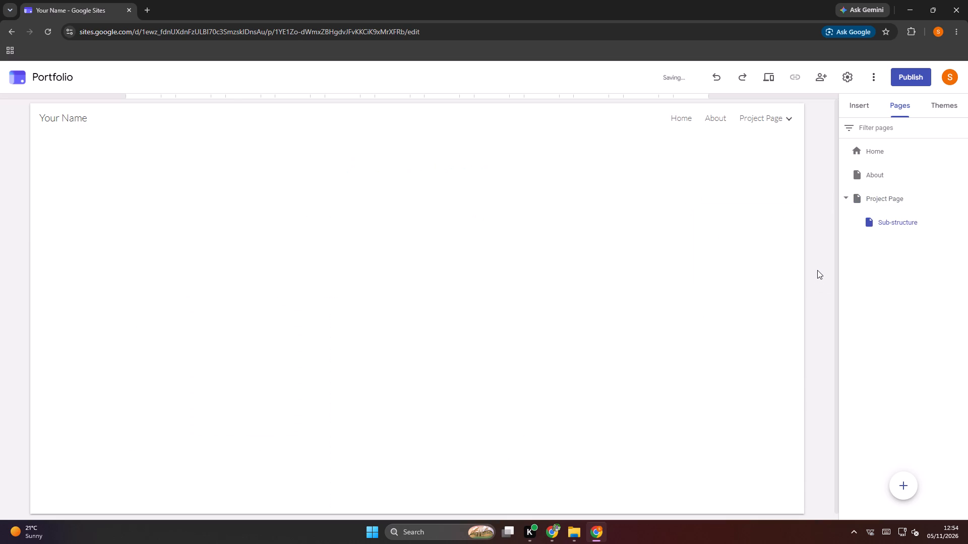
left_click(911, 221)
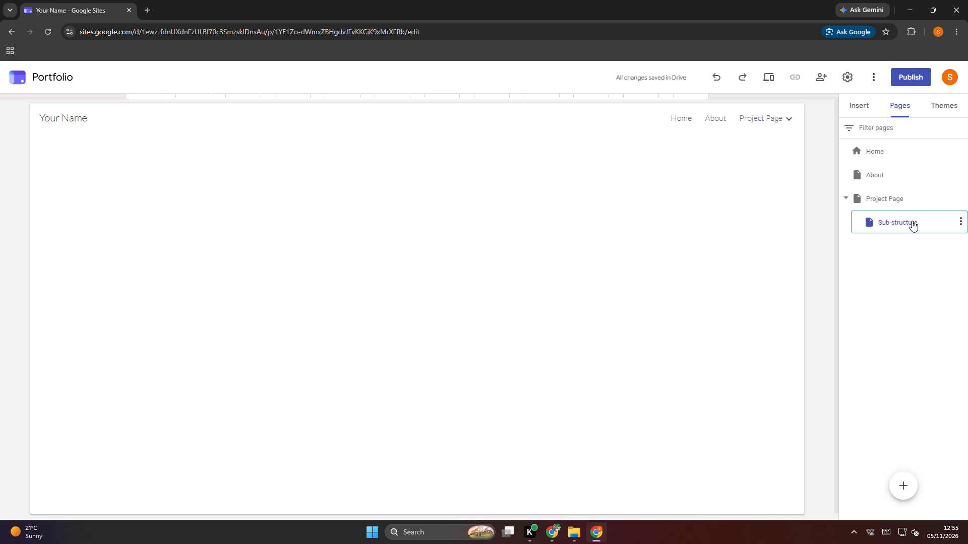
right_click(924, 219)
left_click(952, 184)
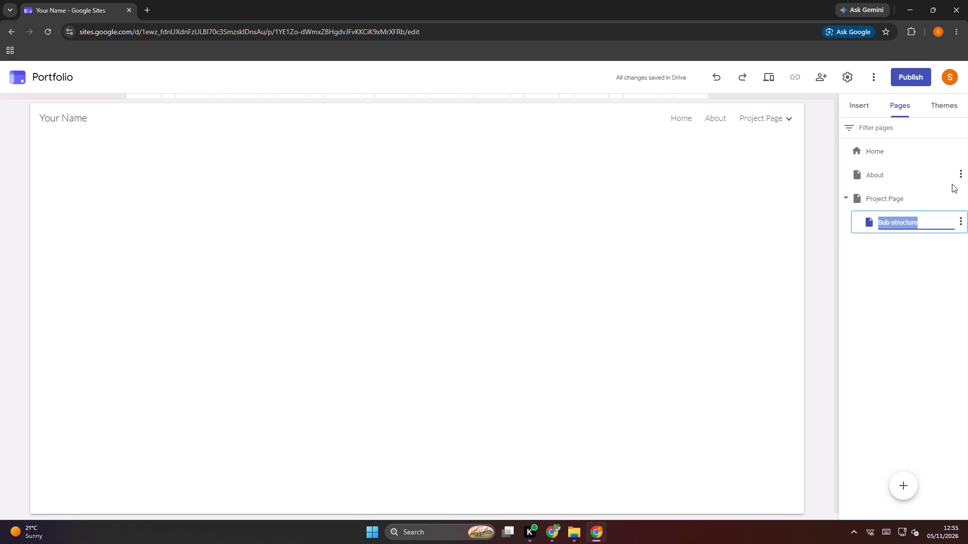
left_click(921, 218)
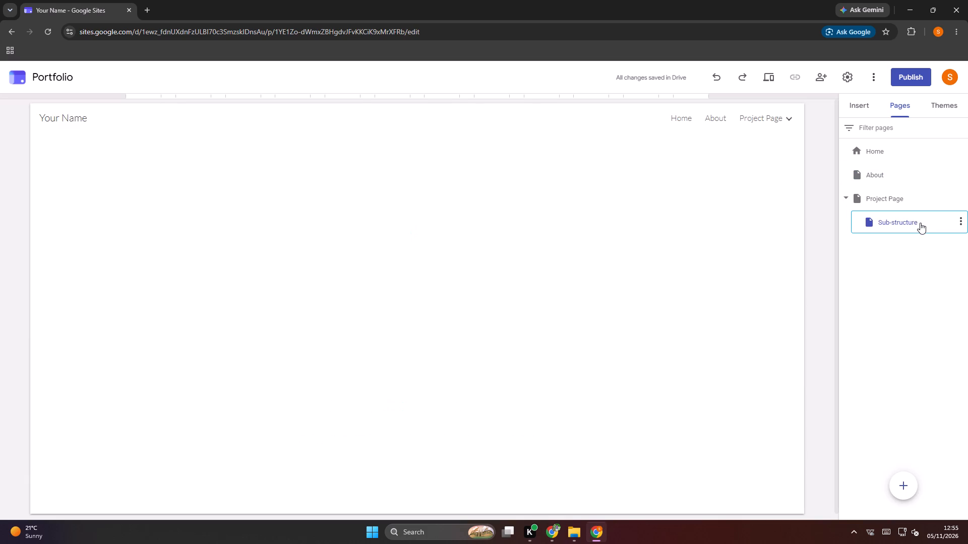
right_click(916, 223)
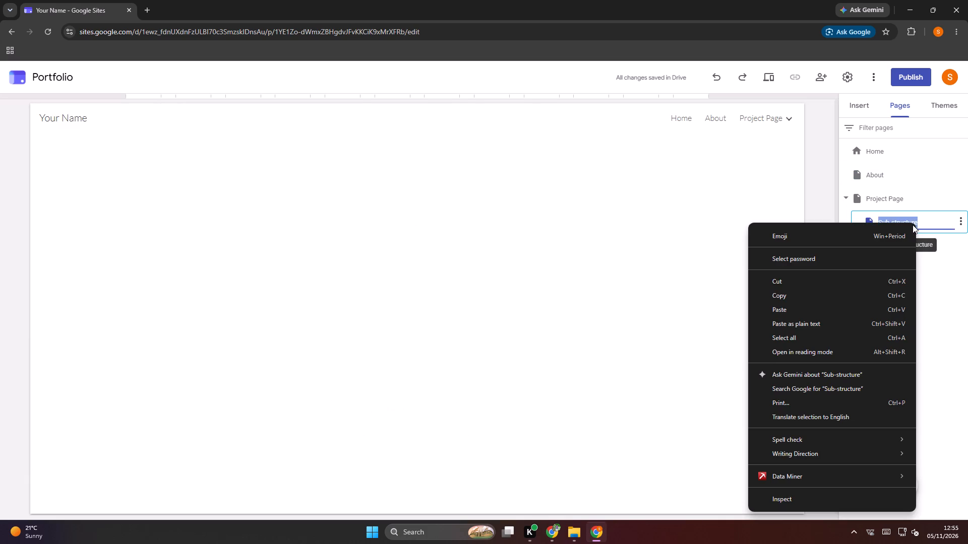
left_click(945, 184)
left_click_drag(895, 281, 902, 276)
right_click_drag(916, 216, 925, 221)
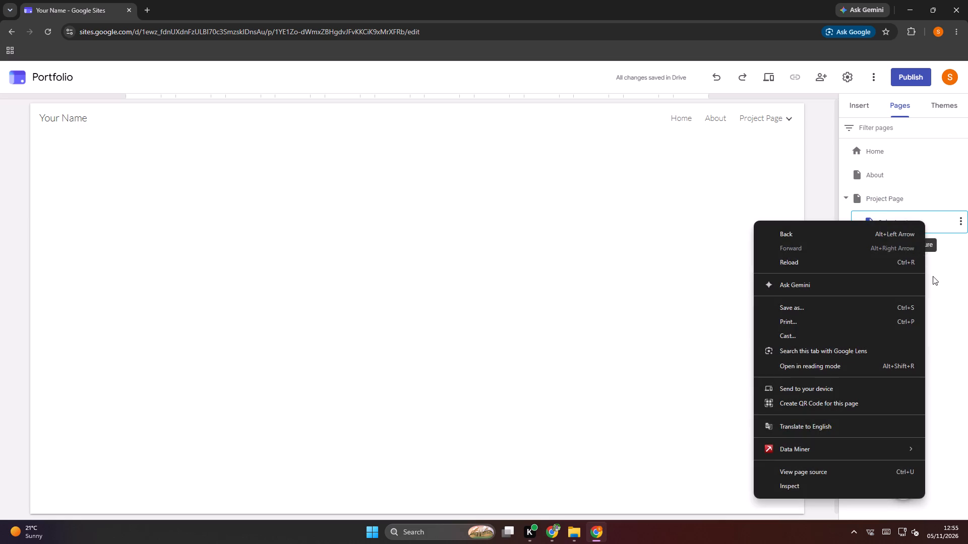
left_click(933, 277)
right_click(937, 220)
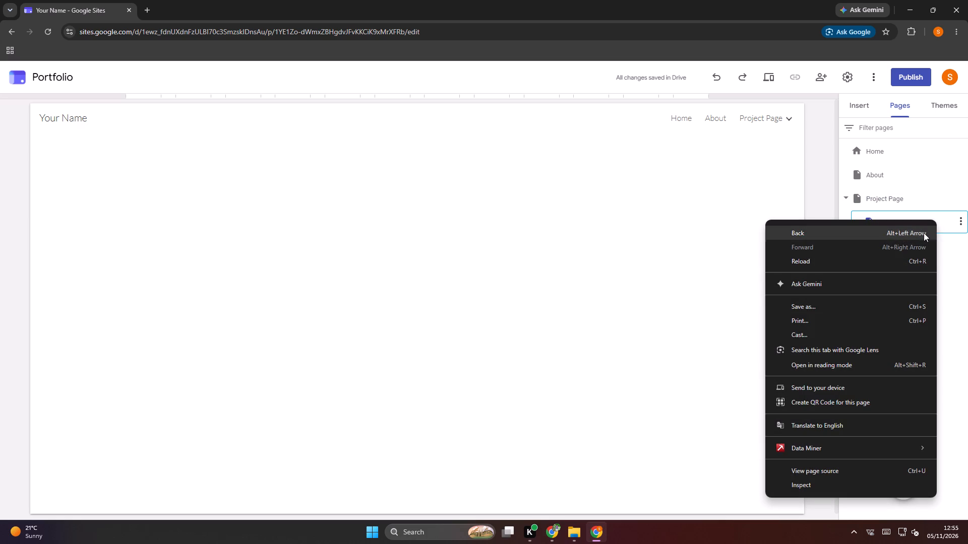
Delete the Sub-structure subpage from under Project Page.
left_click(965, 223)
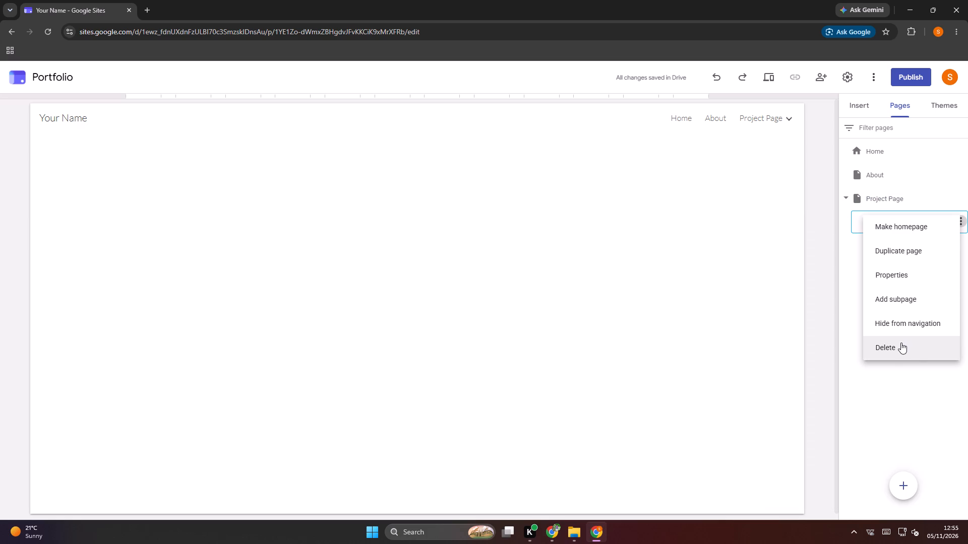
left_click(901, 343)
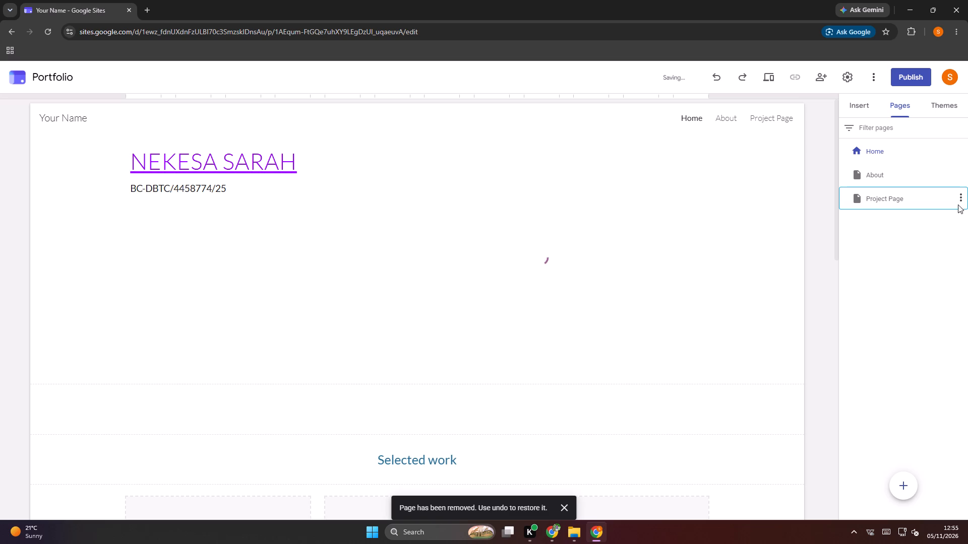
Add a subpage named Sub-structure works under Project Page.
left_click(953, 198)
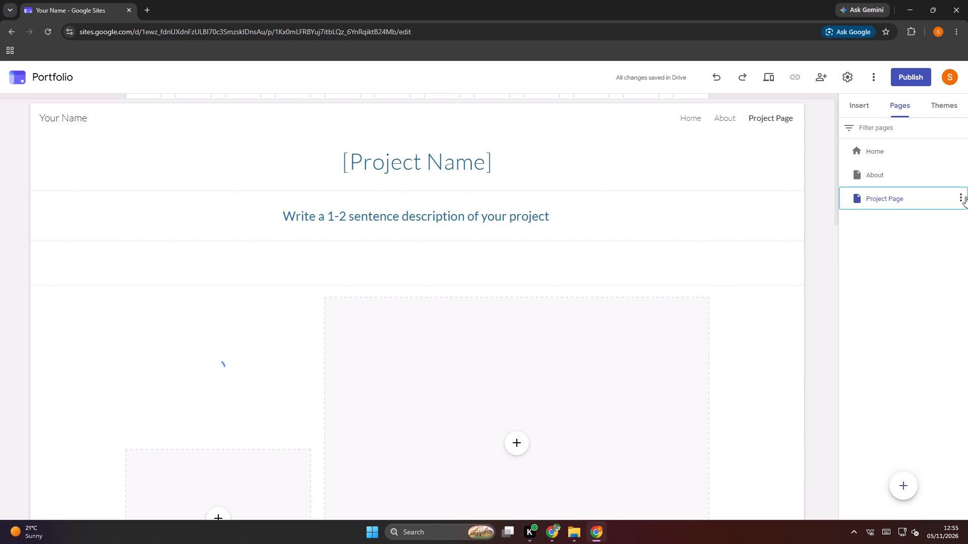
left_click(965, 196)
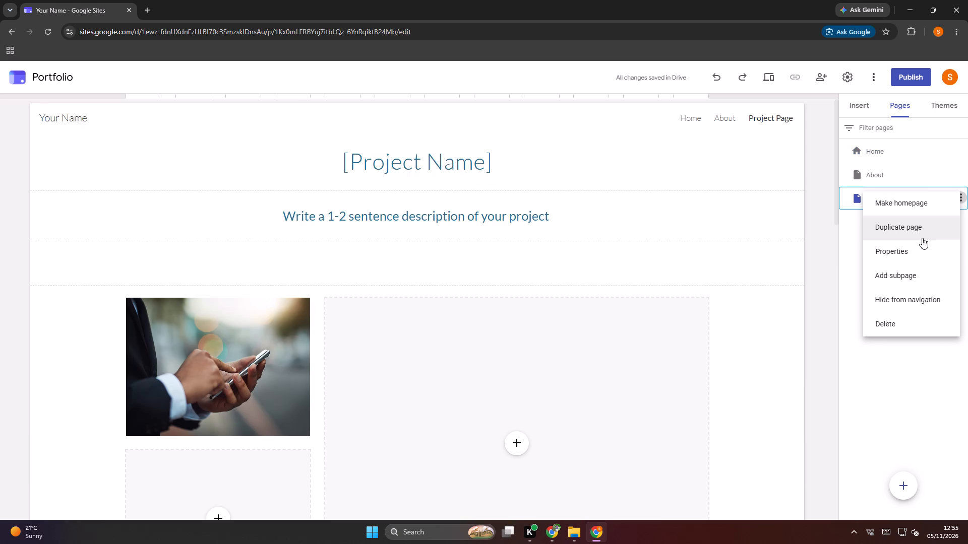
left_click(907, 278)
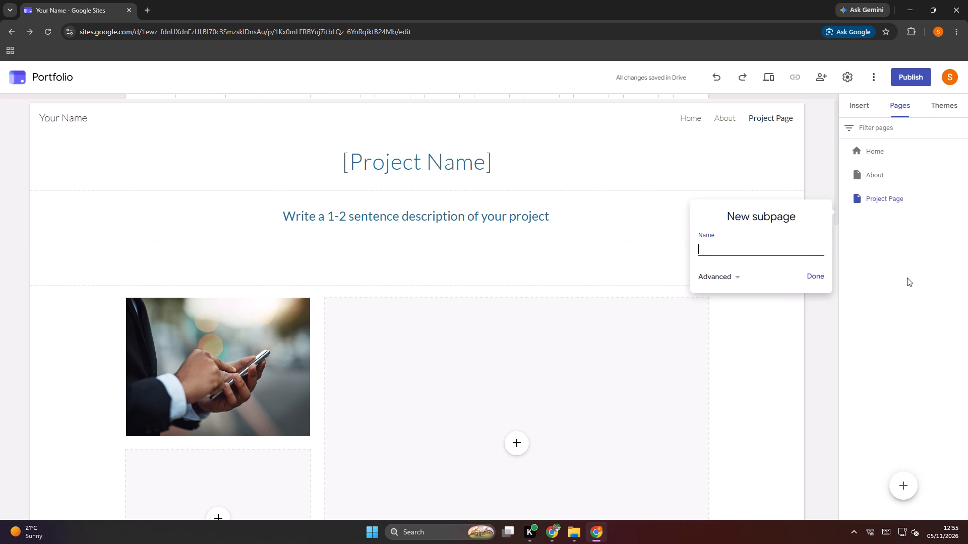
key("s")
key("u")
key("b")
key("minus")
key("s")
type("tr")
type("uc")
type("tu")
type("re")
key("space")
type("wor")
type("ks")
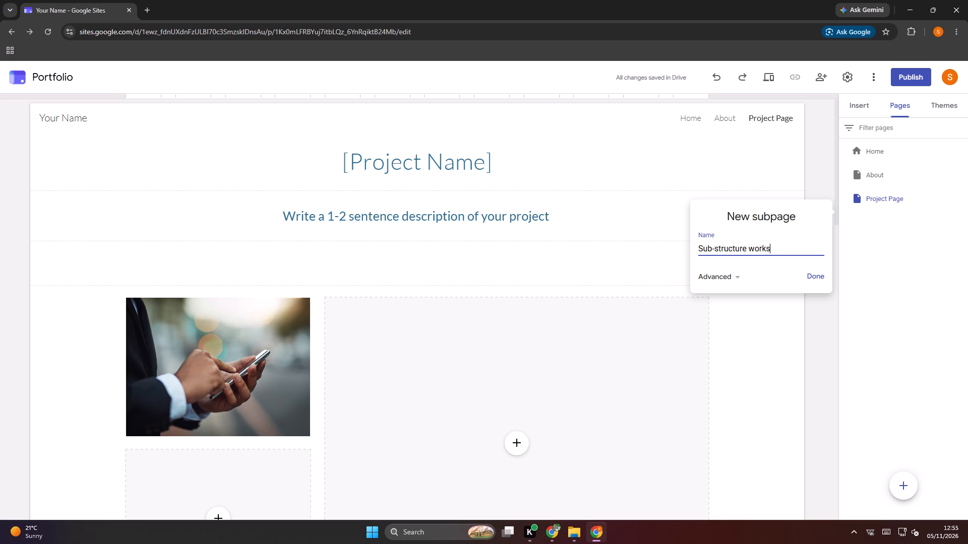
left_click(819, 276)
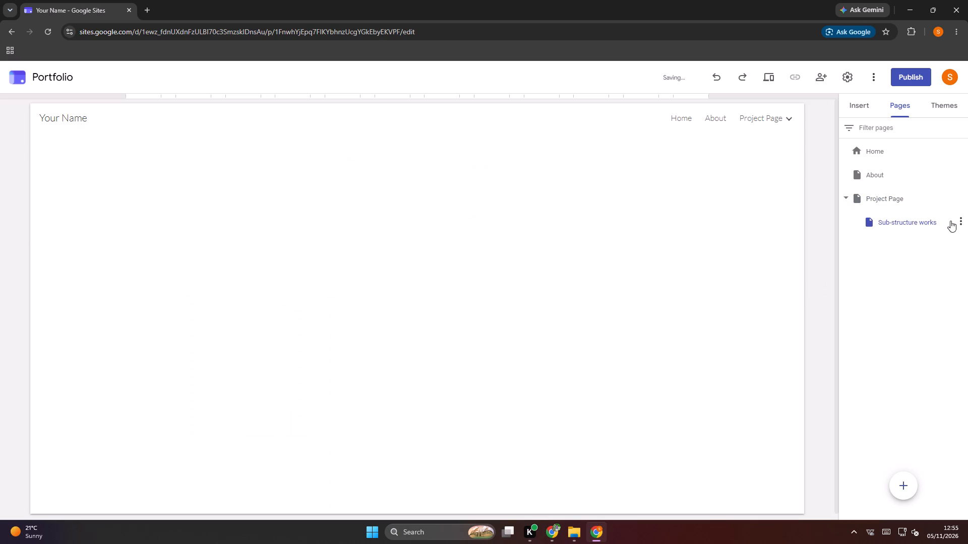
Add a subpage named Theory under the Sub-structure works page.
left_click(962, 220)
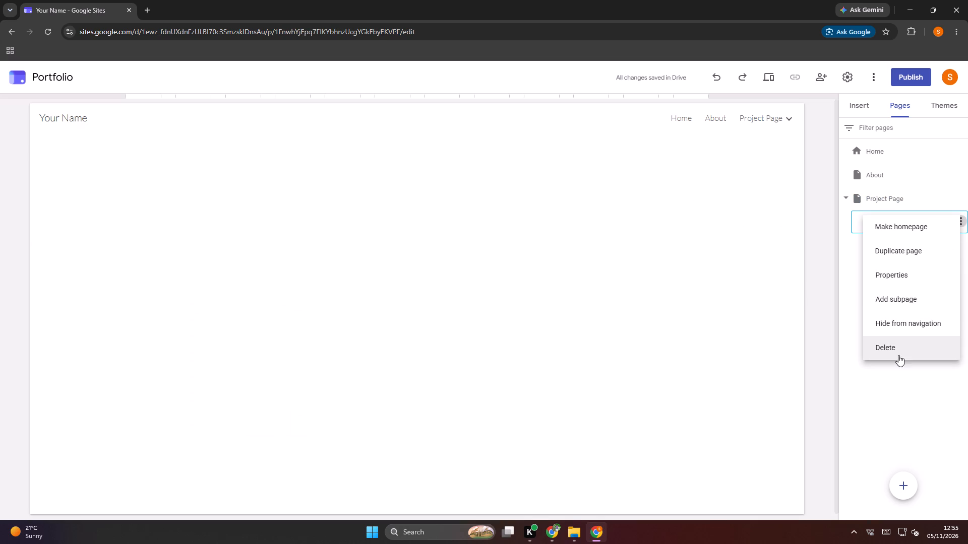
left_click(899, 303)
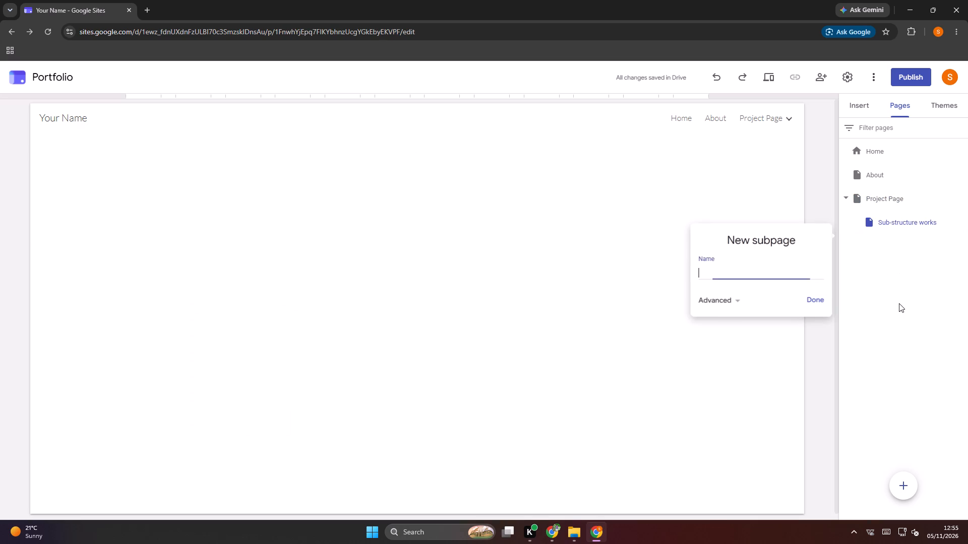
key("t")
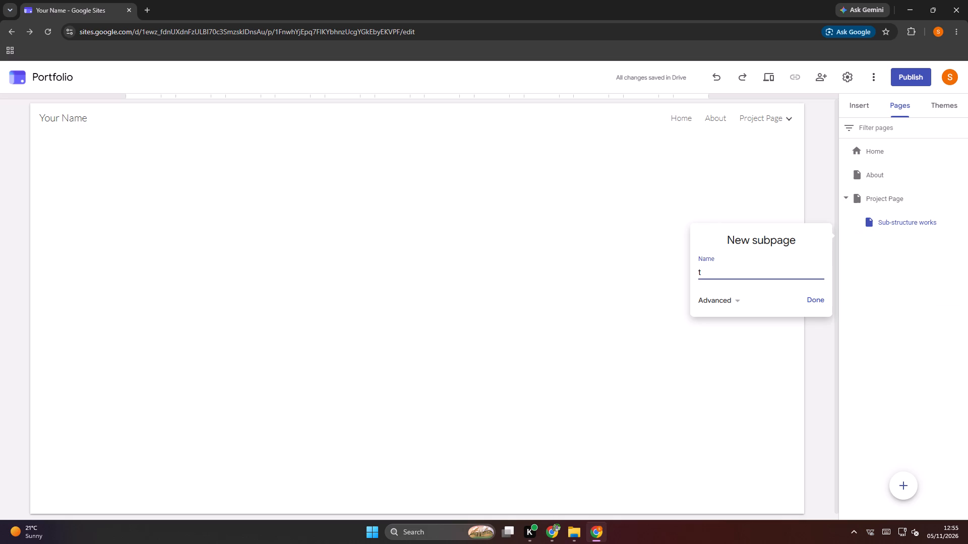
key("BackSpace")
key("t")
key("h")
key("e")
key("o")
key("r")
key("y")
left_click(820, 300)
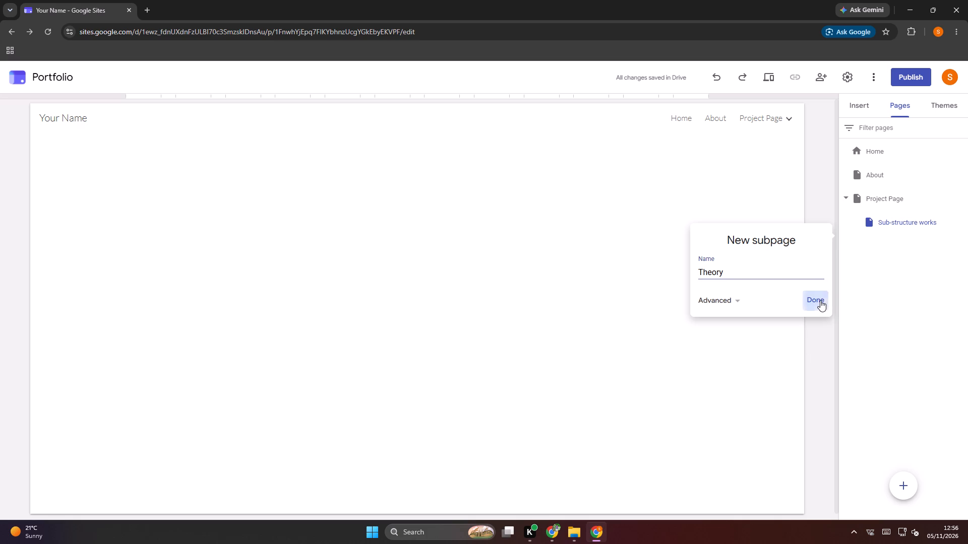
Add a subpage named Practical under the Sub-structure works page, alongside Theory.
left_click(959, 222)
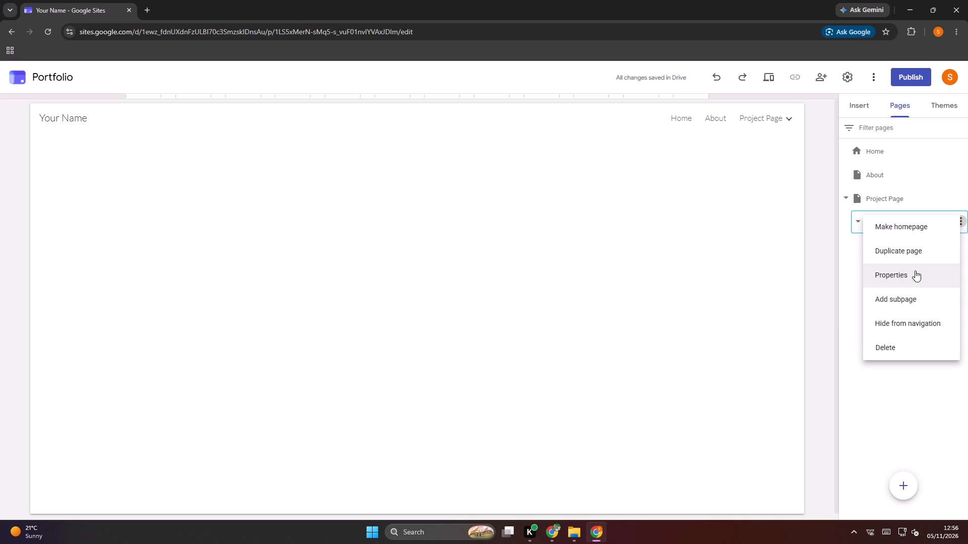
left_click(895, 301)
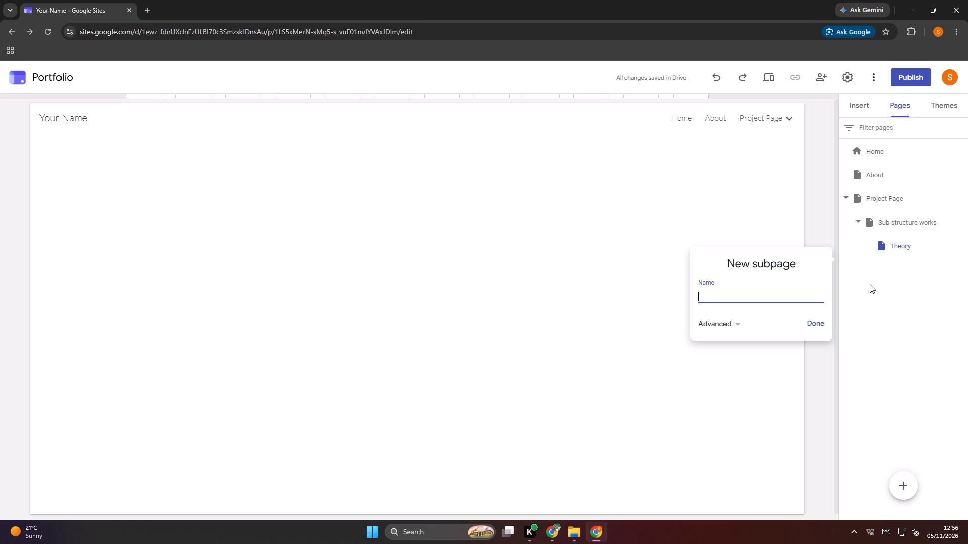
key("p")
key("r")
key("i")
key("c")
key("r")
key("BackSpace")
key("BackSpace")
key("BackSpace")
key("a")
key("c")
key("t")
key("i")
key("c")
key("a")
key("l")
left_click(813, 324)
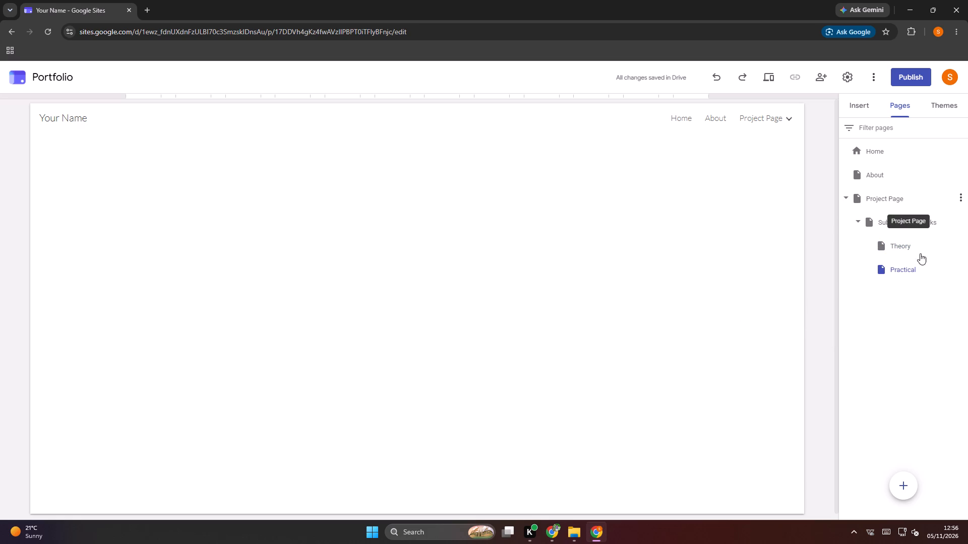
Add a subpage named Produce masonry unit under Project Page.
left_click(964, 195)
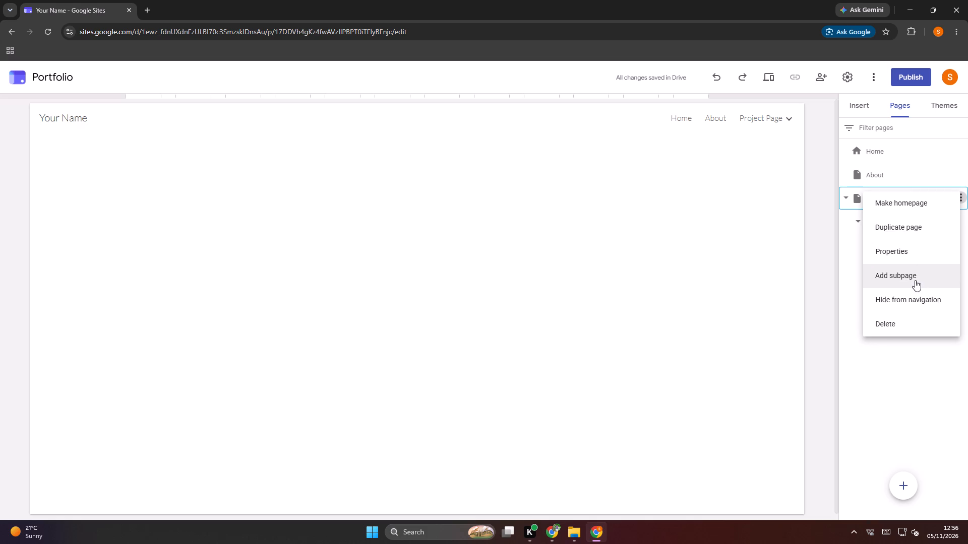
left_click(915, 275)
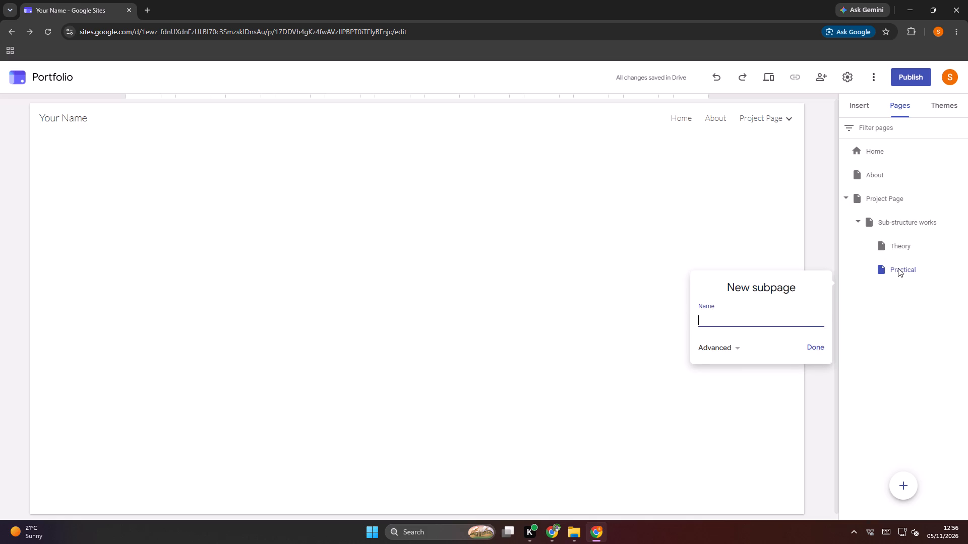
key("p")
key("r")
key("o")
key("BackSpace")
key("BackSpace")
key("BackSpace")
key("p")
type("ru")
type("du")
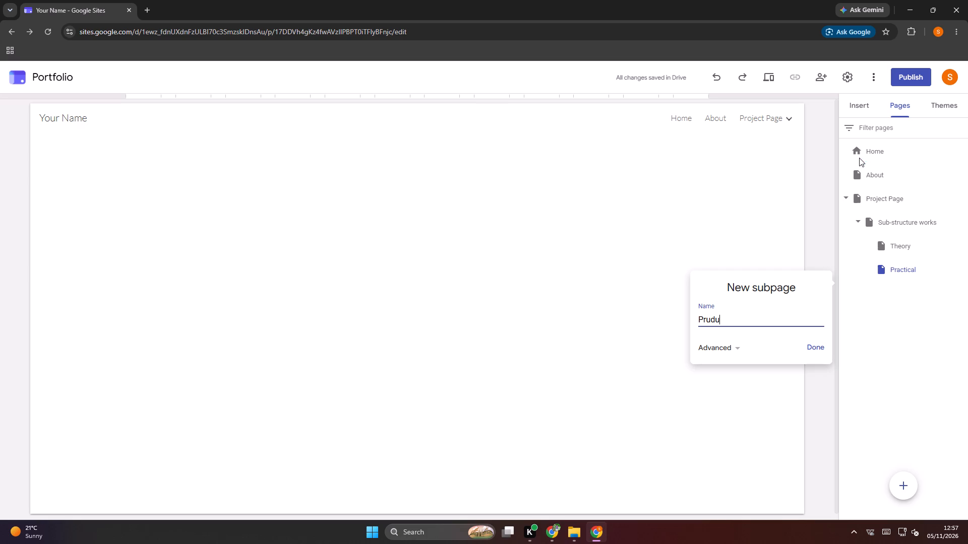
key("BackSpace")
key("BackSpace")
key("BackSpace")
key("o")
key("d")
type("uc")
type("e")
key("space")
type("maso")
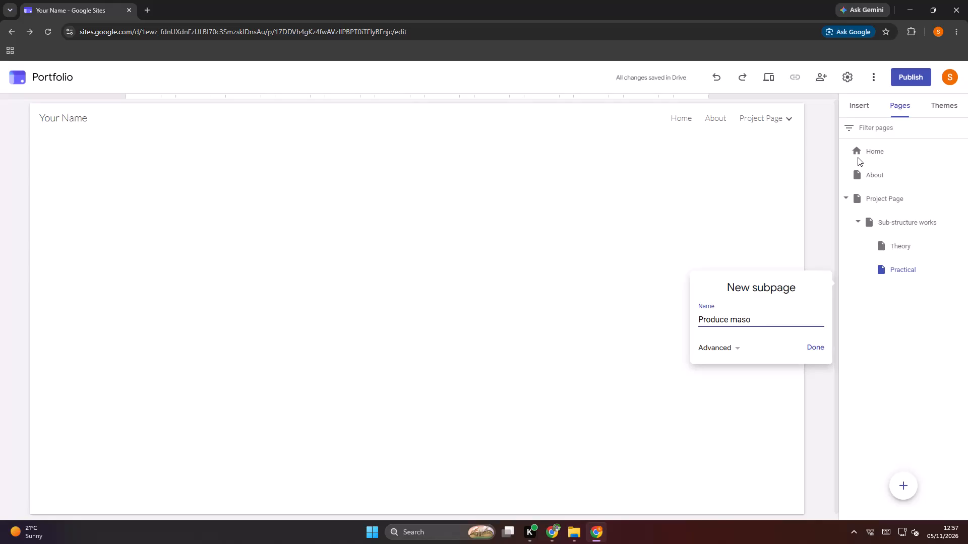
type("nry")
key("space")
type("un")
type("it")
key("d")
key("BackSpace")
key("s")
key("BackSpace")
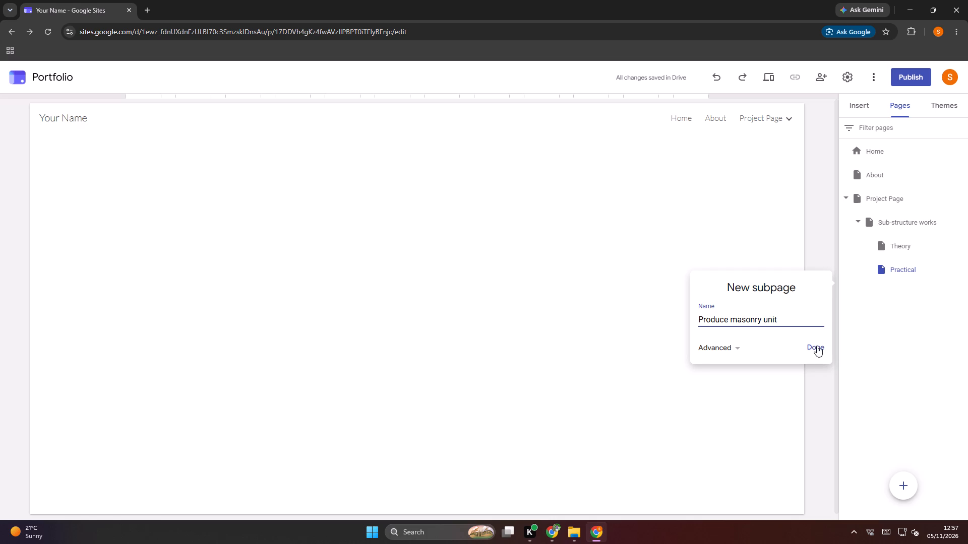
left_click(817, 346)
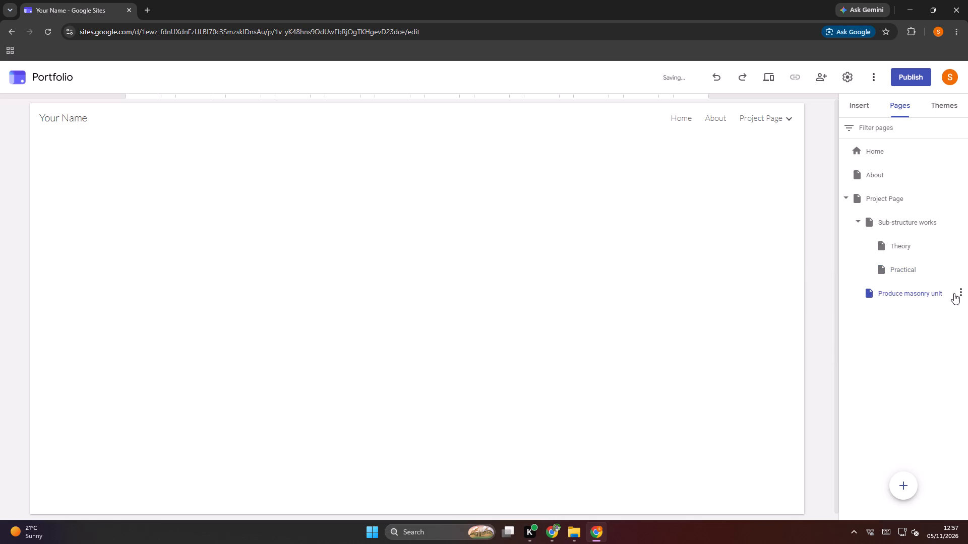
Add a subpage named Theory under the Produce masonry unit page.
left_click(958, 292)
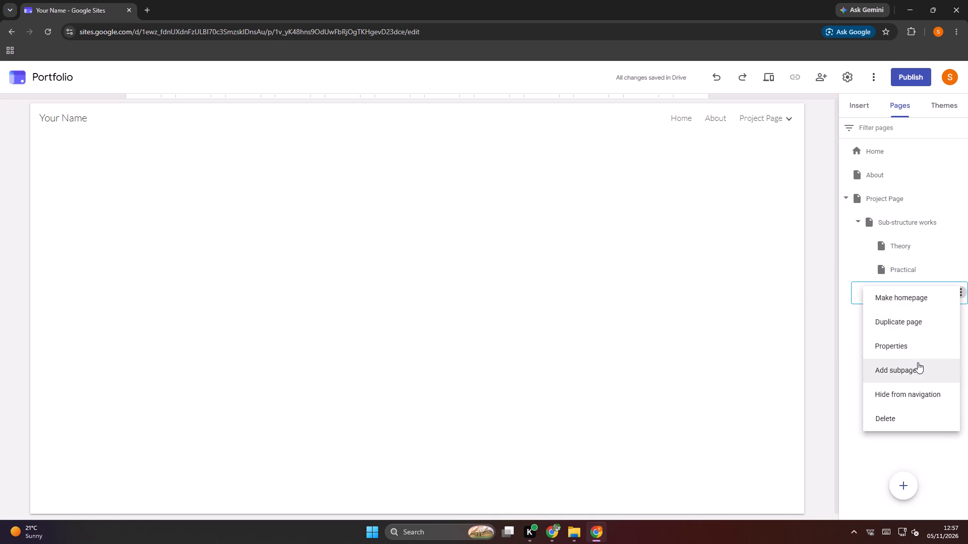
left_click(907, 370)
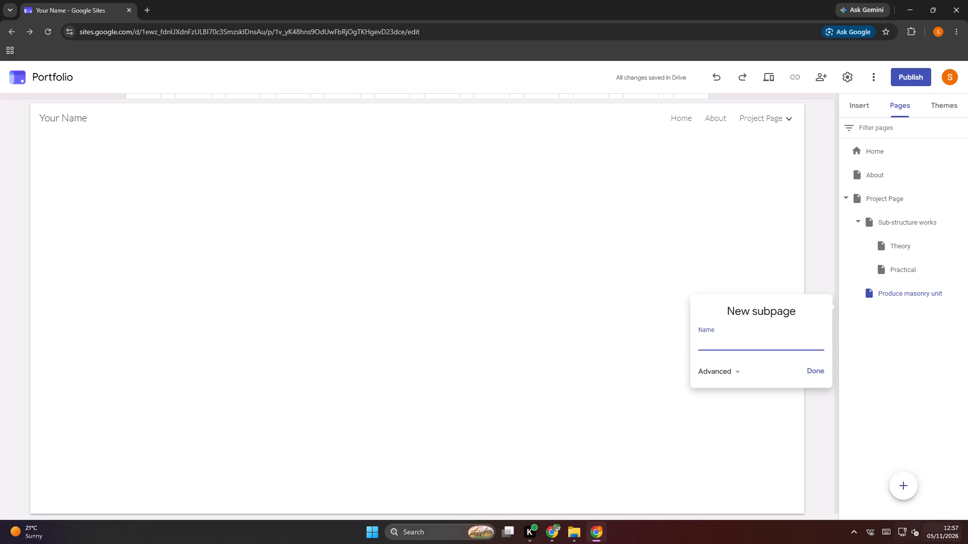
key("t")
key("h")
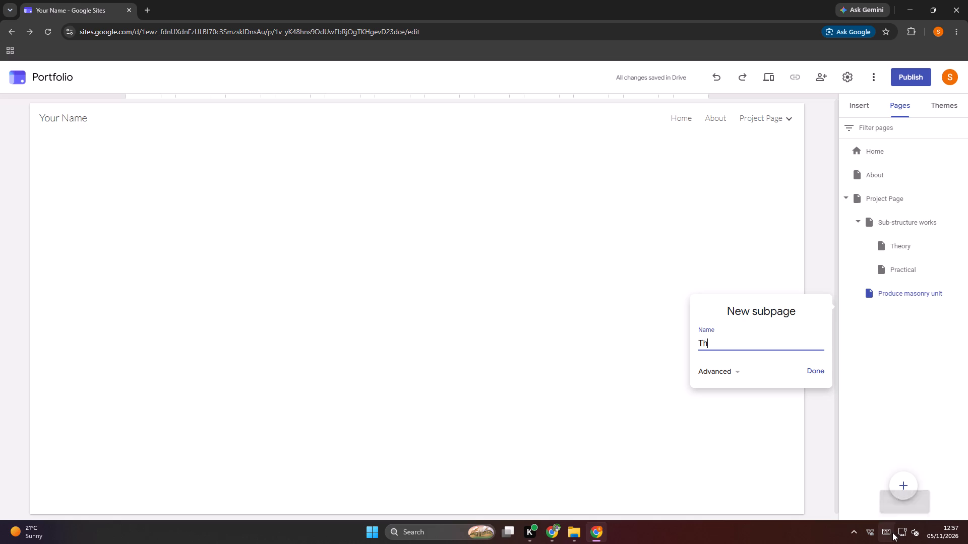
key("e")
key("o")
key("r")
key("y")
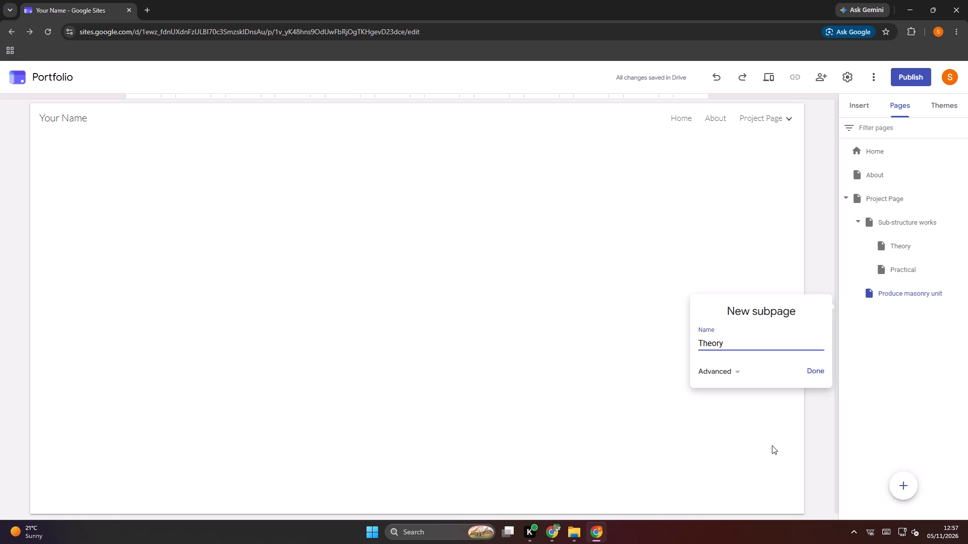
left_click(812, 369)
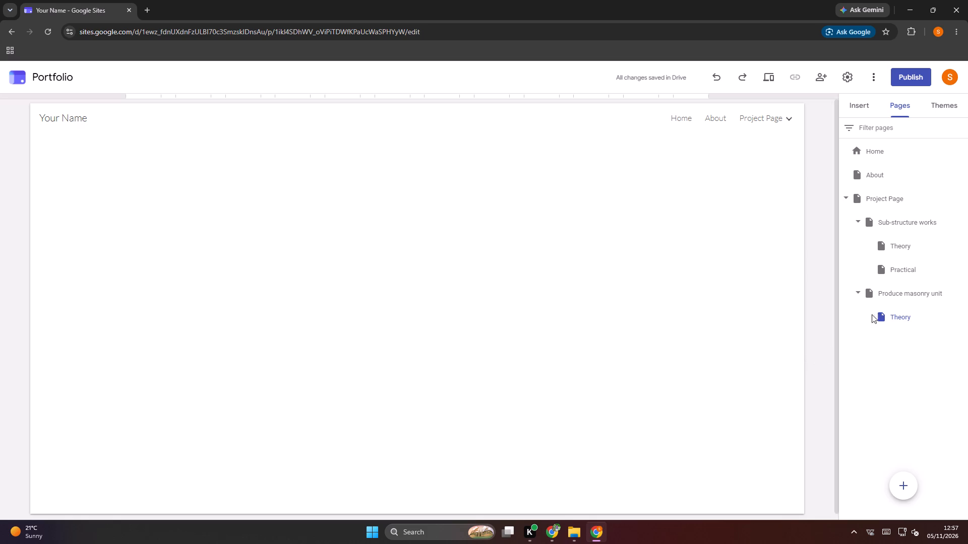
Add a subpage named Practical under the Produce masonry unit page, alongside Theory.
left_click(961, 293)
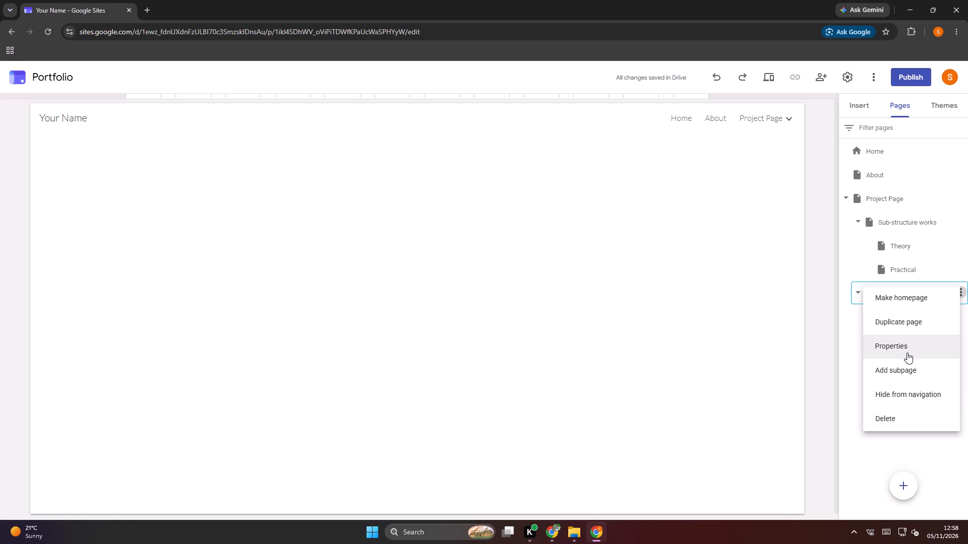
left_click(900, 373)
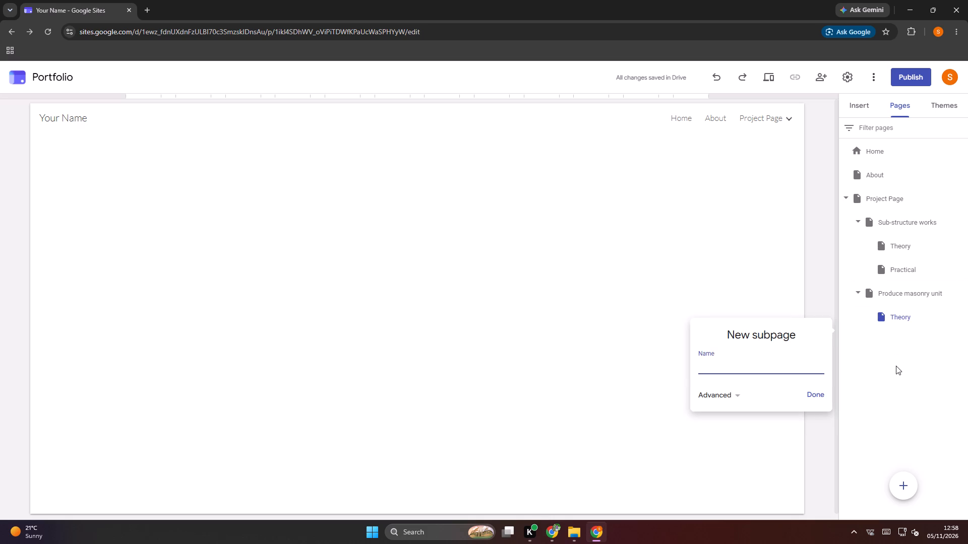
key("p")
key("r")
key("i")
key("BackSpace")
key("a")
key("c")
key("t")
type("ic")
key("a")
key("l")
left_click(820, 395)
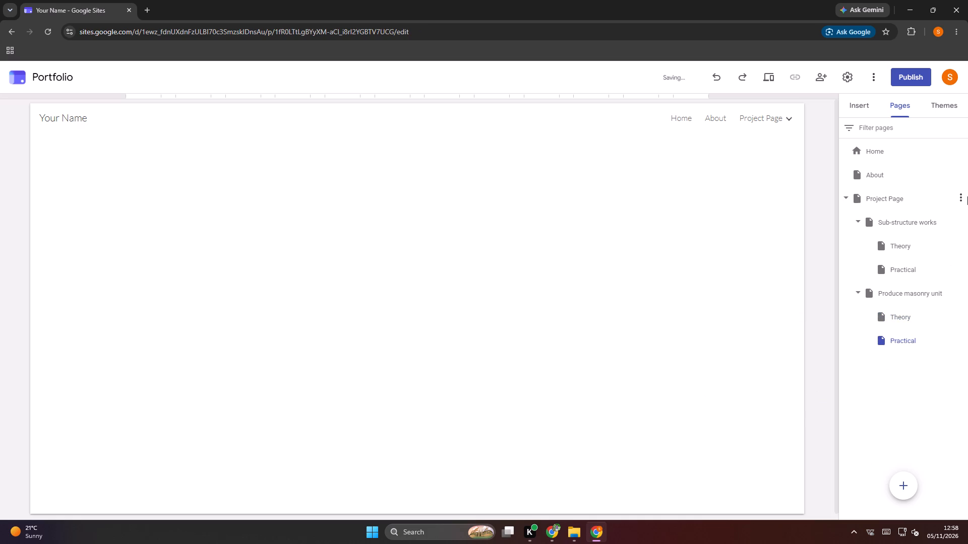
Add a subpage named Apply basic mathematics 1 under Project Page.
left_click(961, 188)
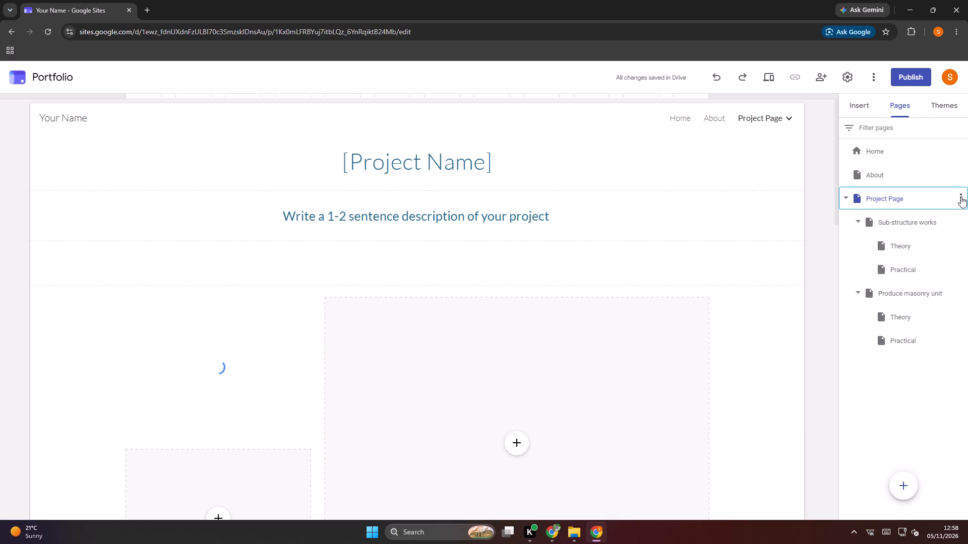
left_click(961, 196)
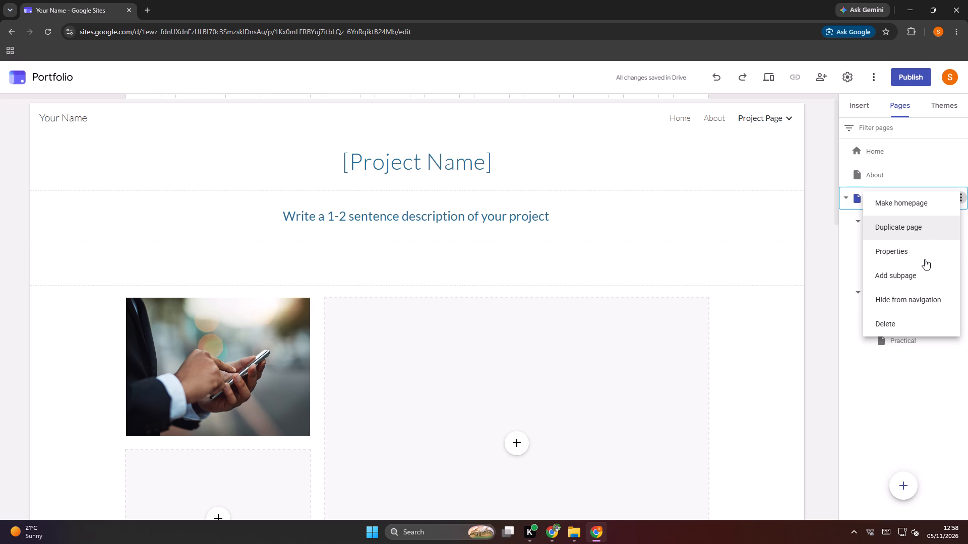
left_click(911, 273)
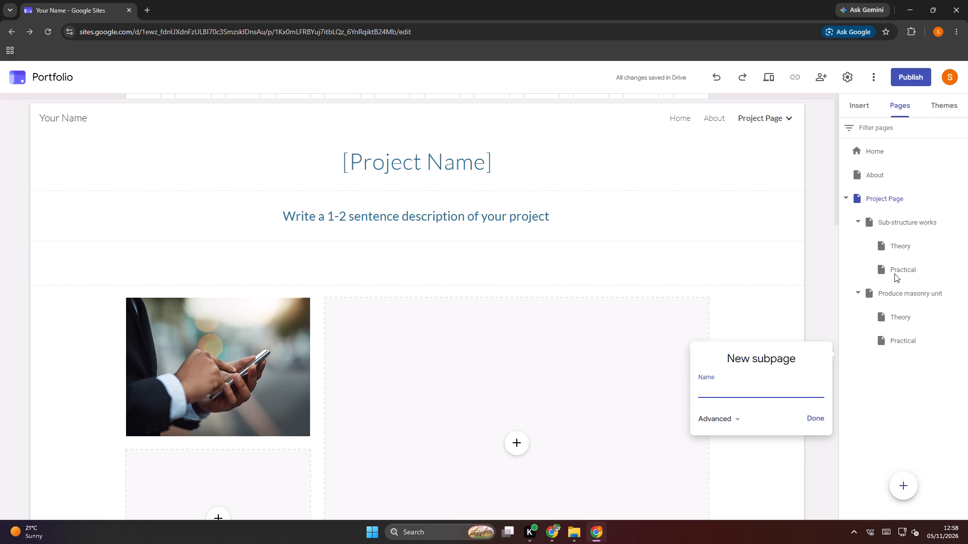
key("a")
key("BackSpace")
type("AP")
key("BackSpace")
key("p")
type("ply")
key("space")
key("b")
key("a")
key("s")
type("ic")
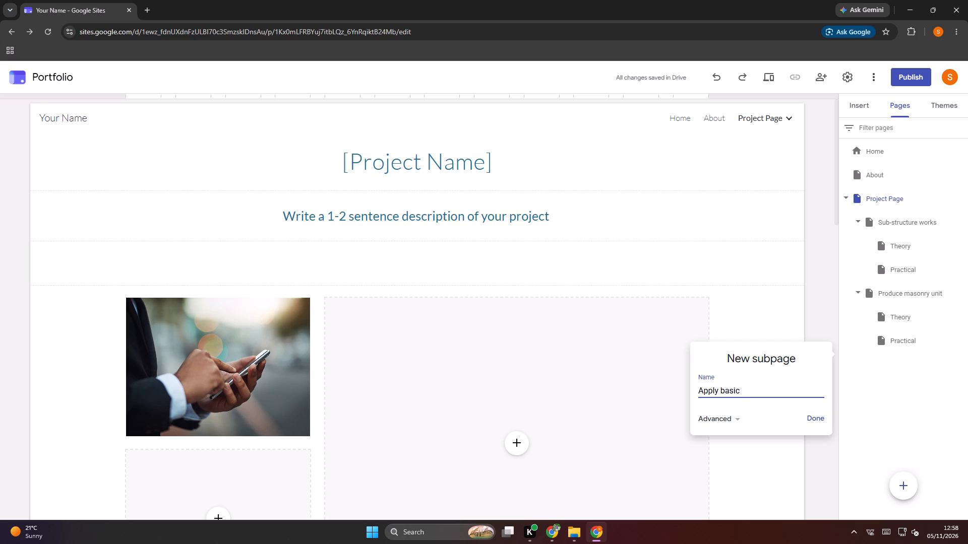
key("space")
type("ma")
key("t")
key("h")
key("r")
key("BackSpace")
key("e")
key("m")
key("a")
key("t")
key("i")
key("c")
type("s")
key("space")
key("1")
left_click(820, 417)
Add a subpage named Theory under the Apply basic mathematics 1 page.
left_click(963, 364)
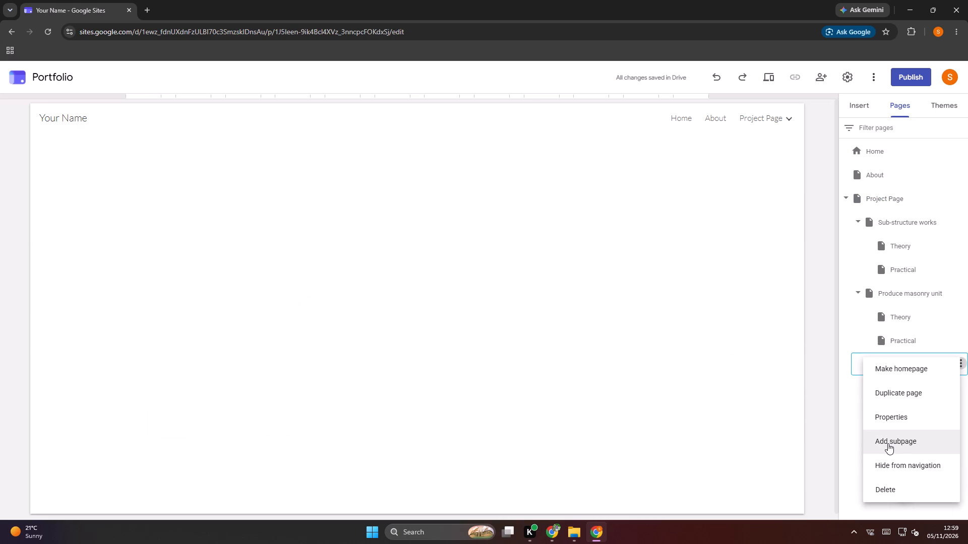
left_click(888, 443)
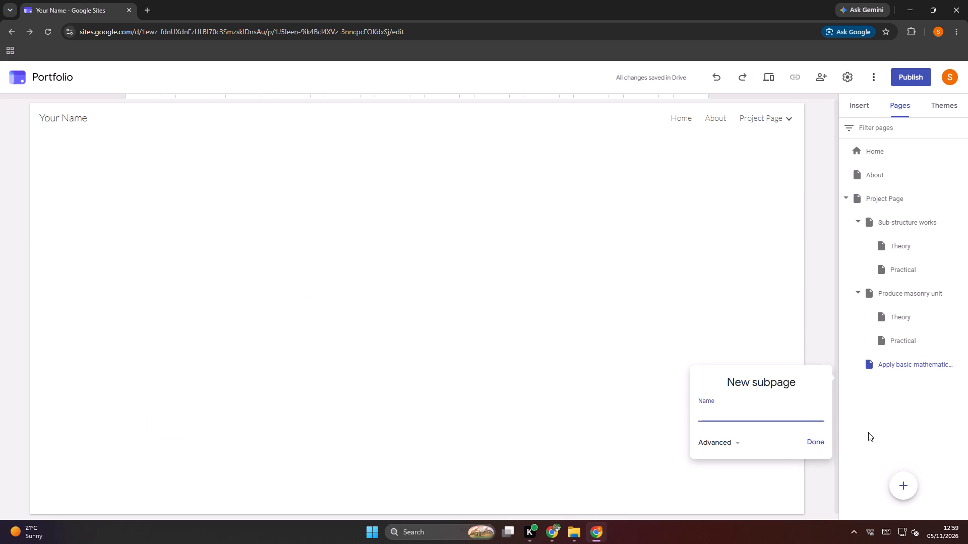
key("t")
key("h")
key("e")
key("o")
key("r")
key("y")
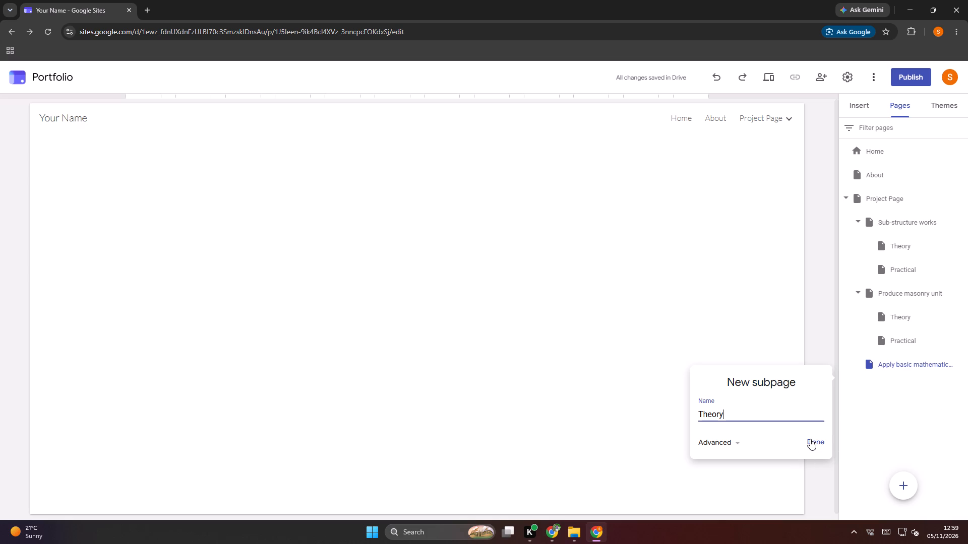
left_click(810, 439)
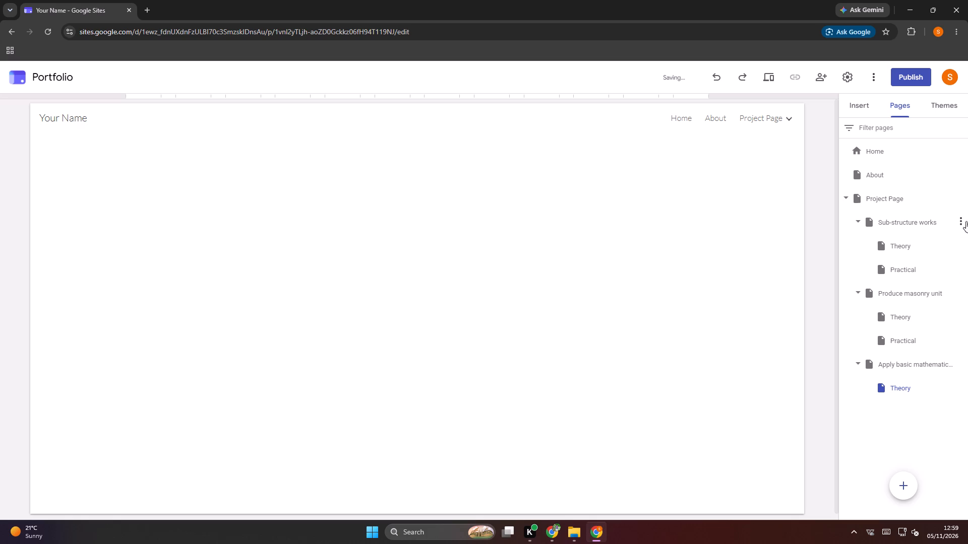
Add a subpage named communication skills under the Sub-structure works page.
left_click(959, 221)
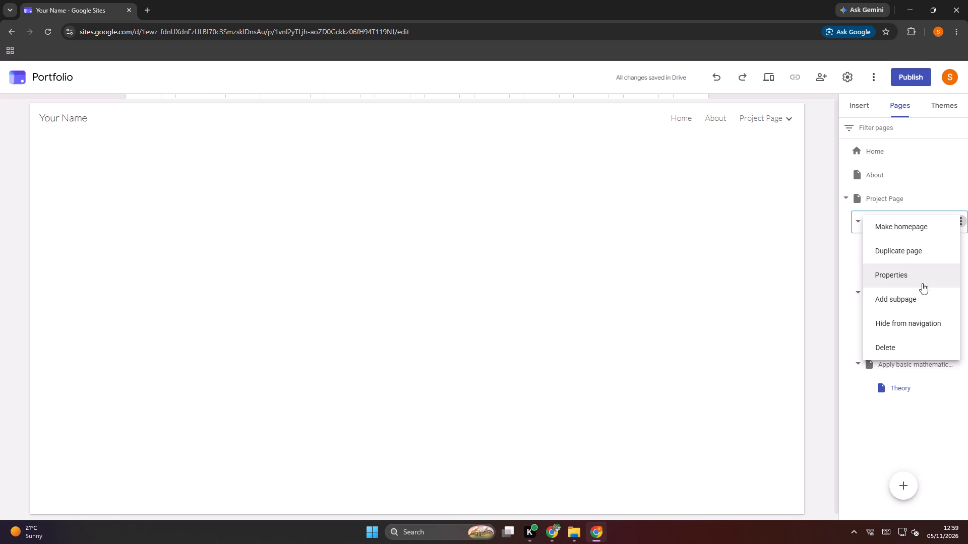
left_click(919, 296)
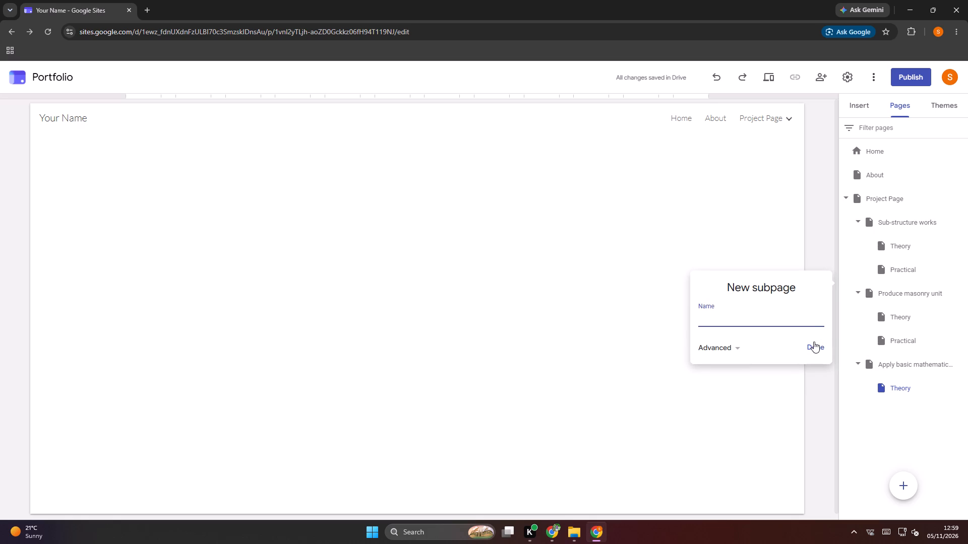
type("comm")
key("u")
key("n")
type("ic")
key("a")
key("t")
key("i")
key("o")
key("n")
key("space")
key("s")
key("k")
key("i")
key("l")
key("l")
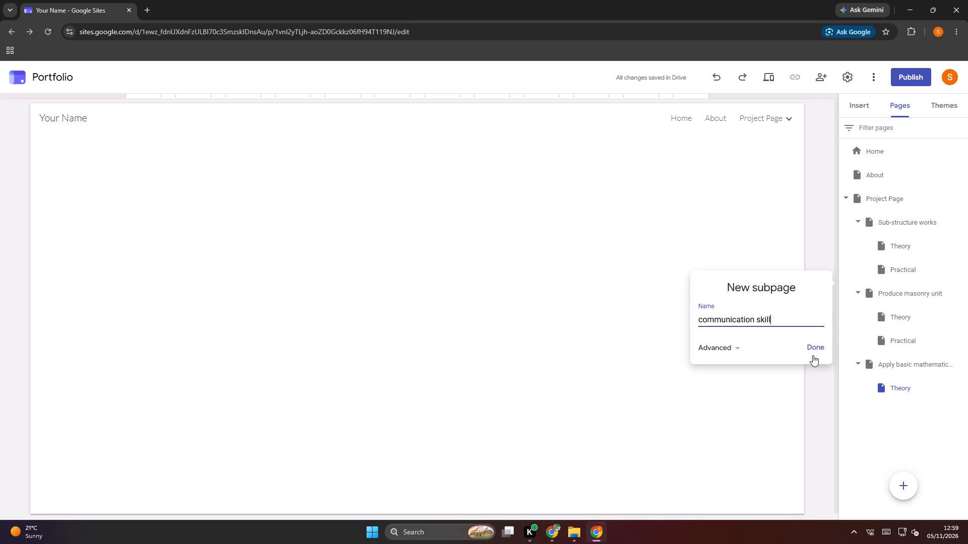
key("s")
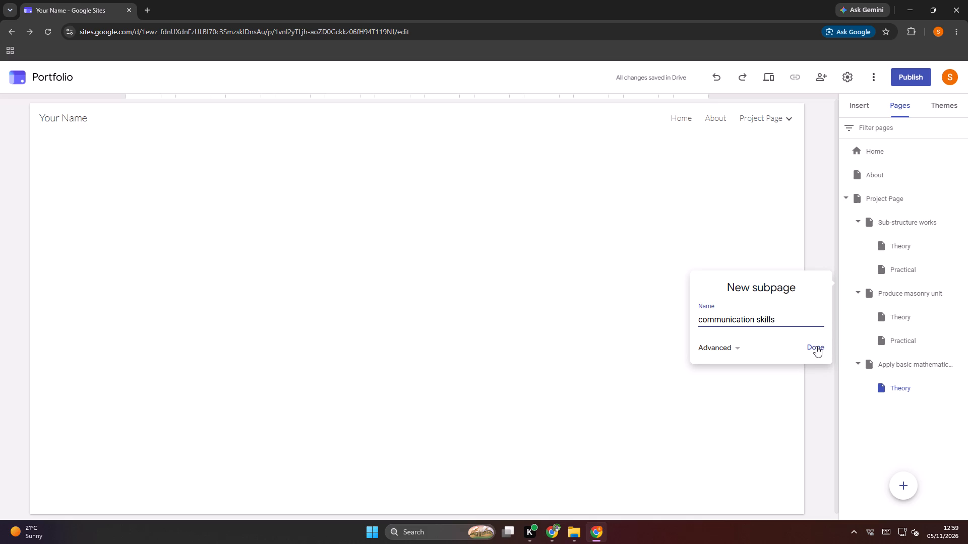
left_click(816, 346)
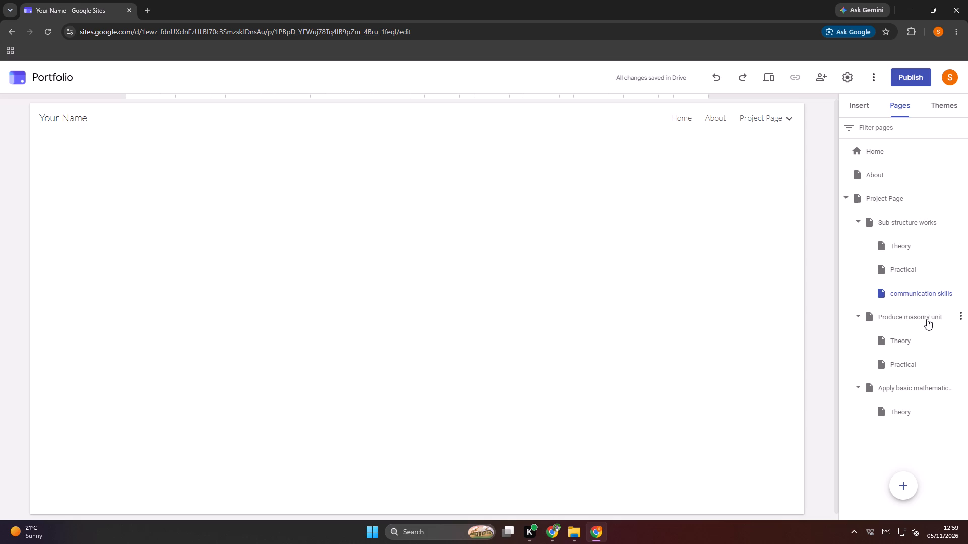
Delete the misplaced communication skills subpage from under the Sub-structure works page.
scroll(923, 284, "down", 1)
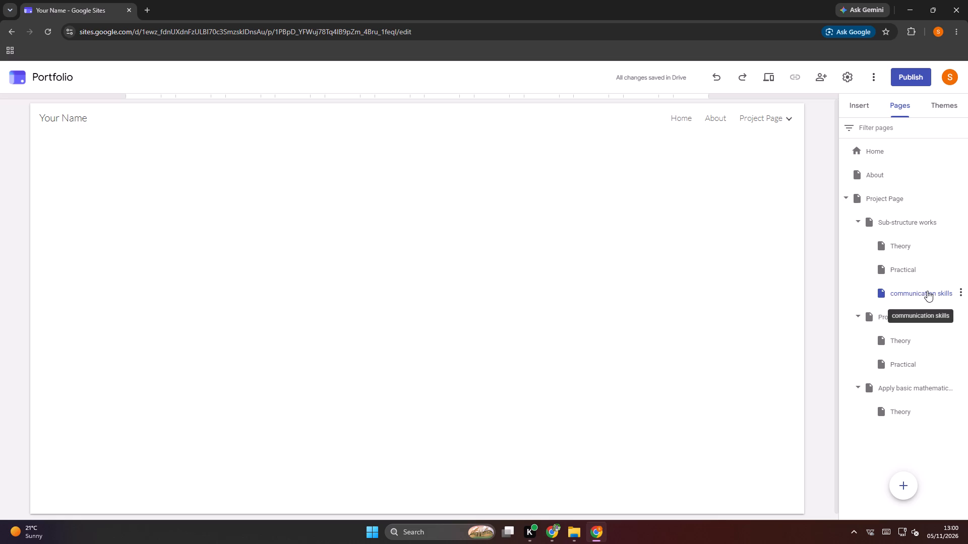
left_click(912, 288)
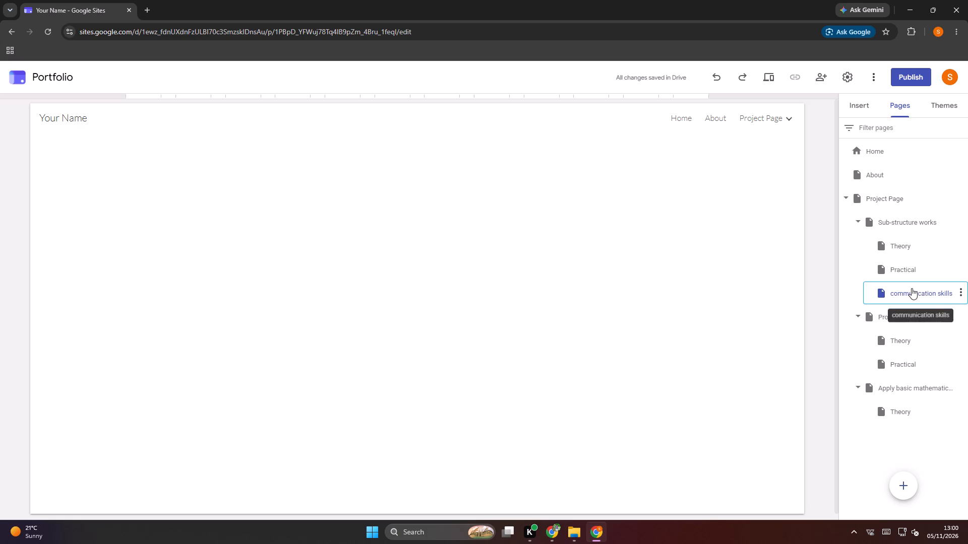
left_click(958, 289)
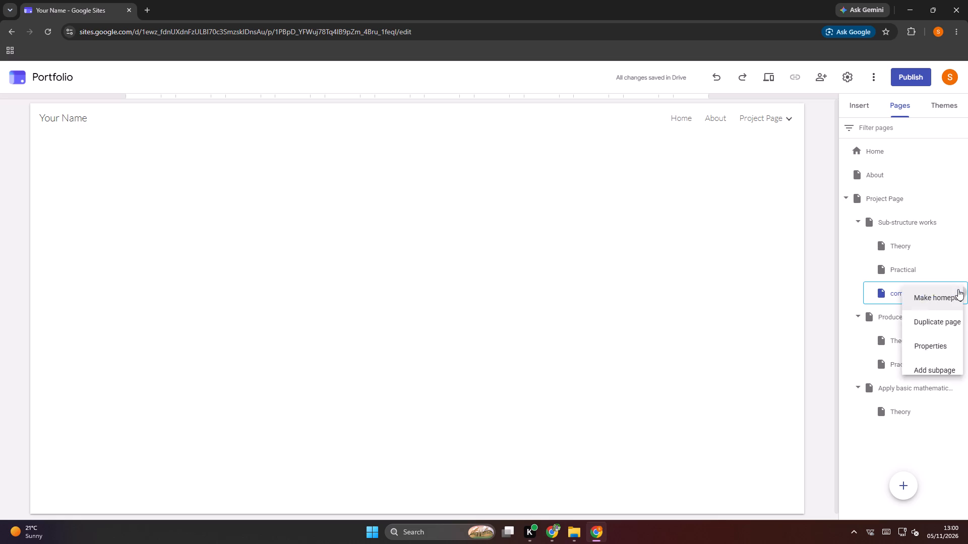
left_click(719, 257)
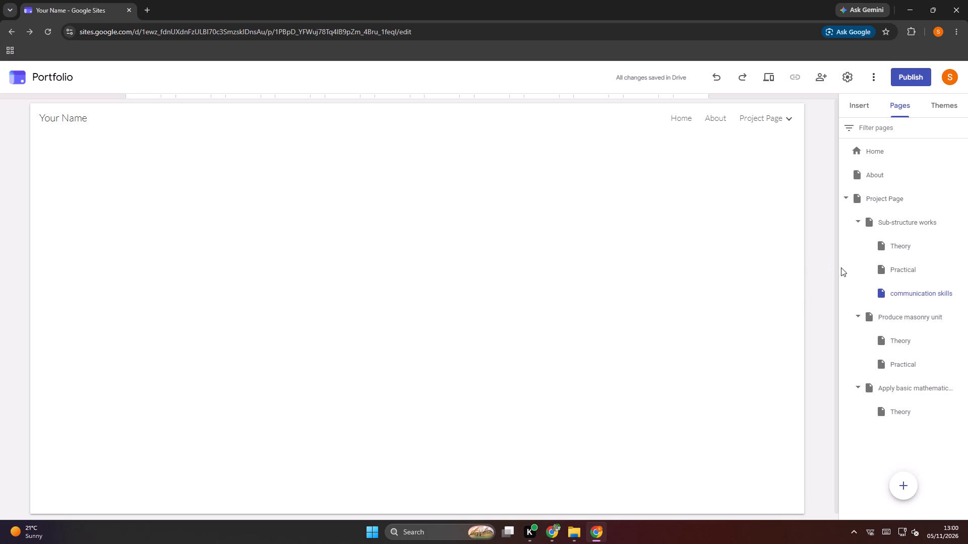
right_click(922, 288)
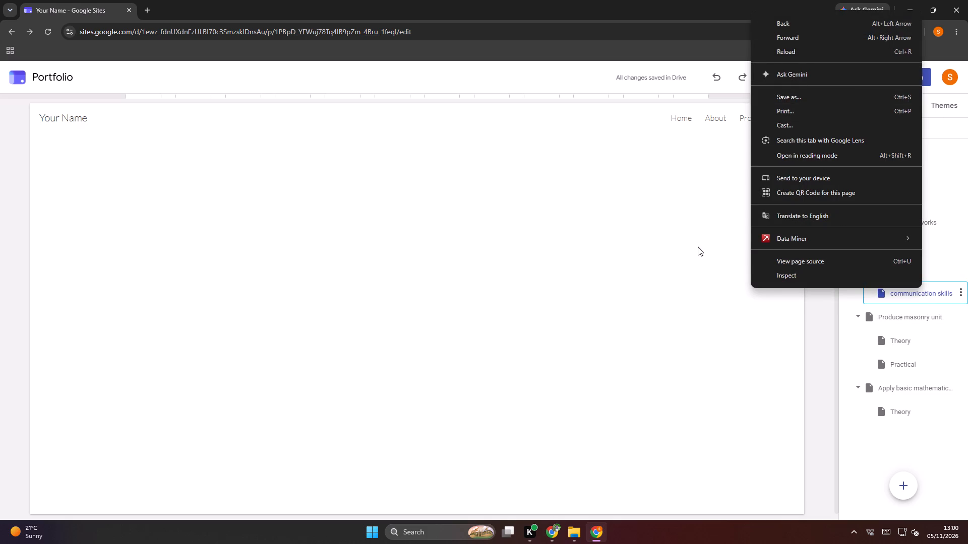
left_click(658, 255)
left_click(961, 294)
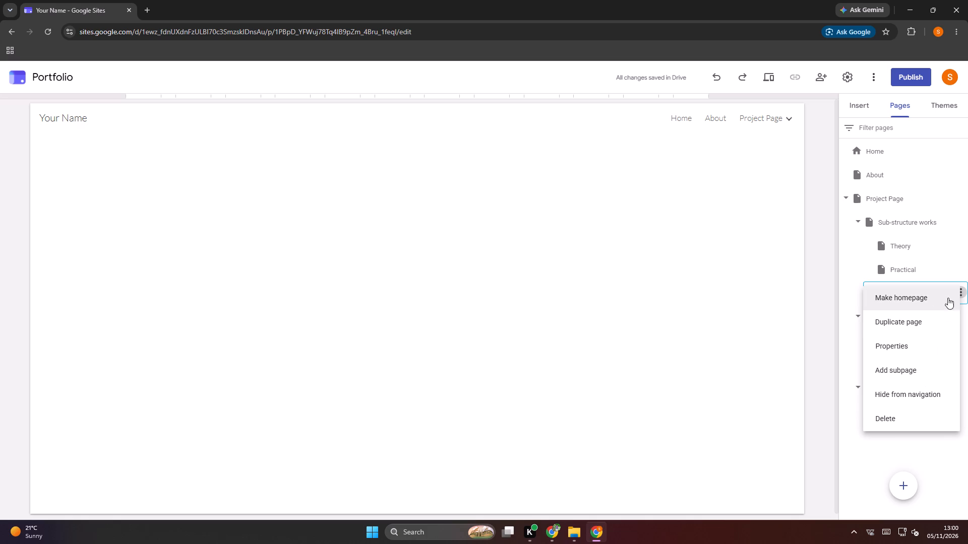
left_click(888, 417)
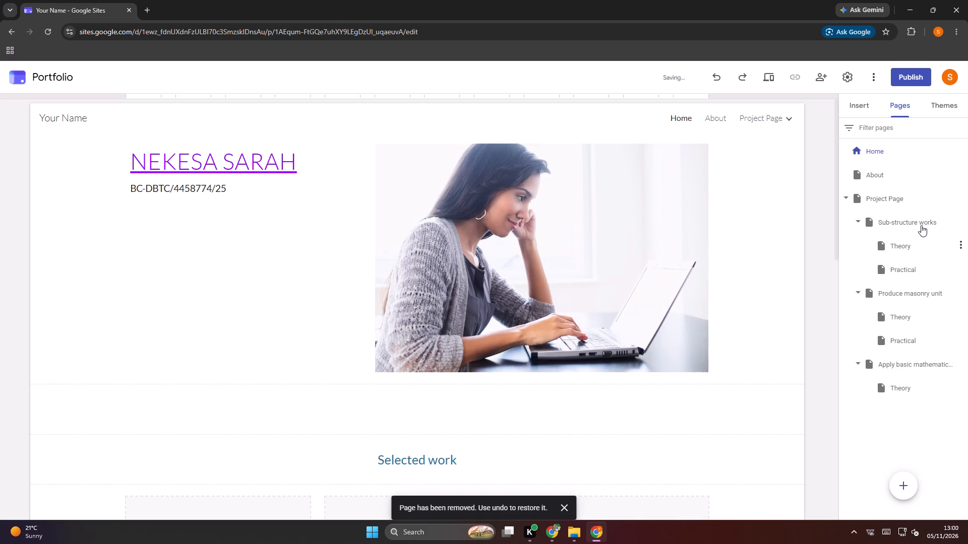
Add a subpage named Communication skills directly under Project Page.
left_click(964, 198)
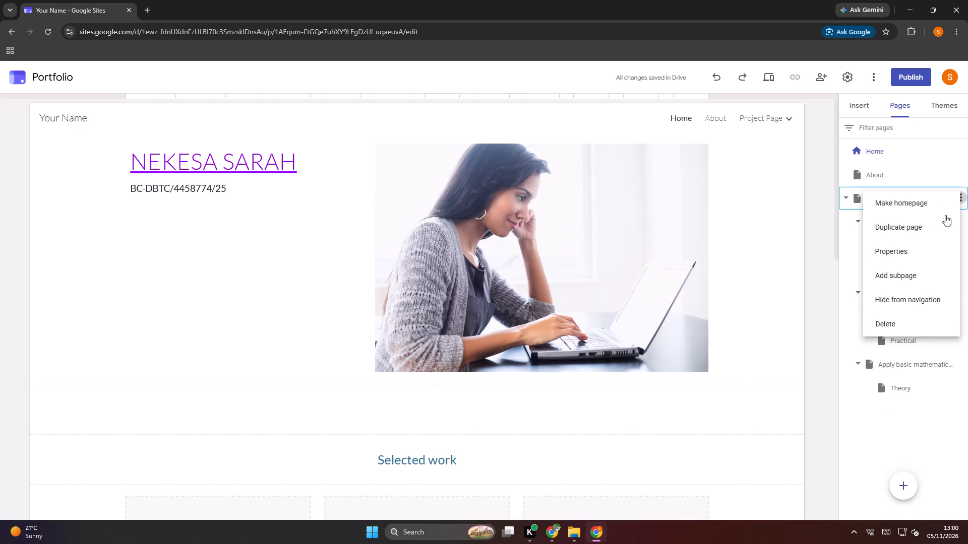
left_click(895, 275)
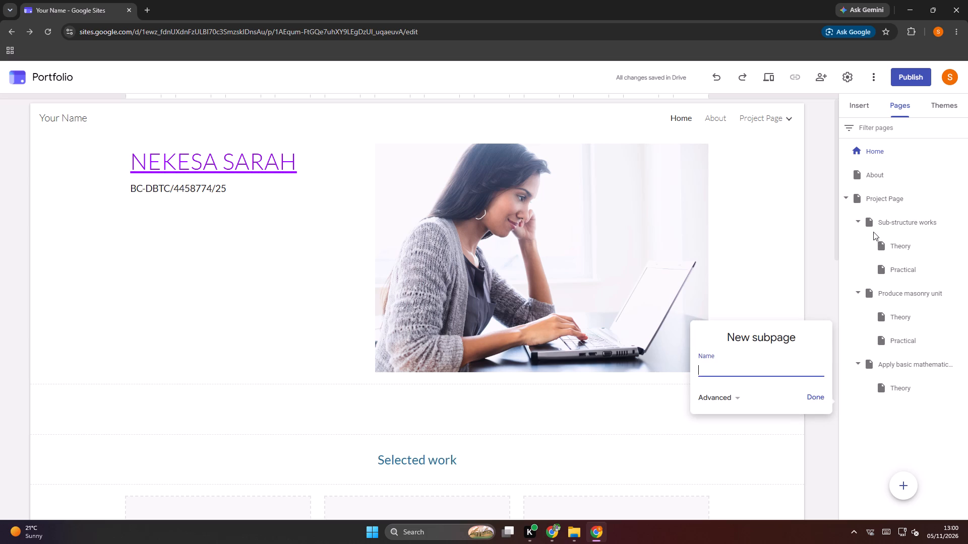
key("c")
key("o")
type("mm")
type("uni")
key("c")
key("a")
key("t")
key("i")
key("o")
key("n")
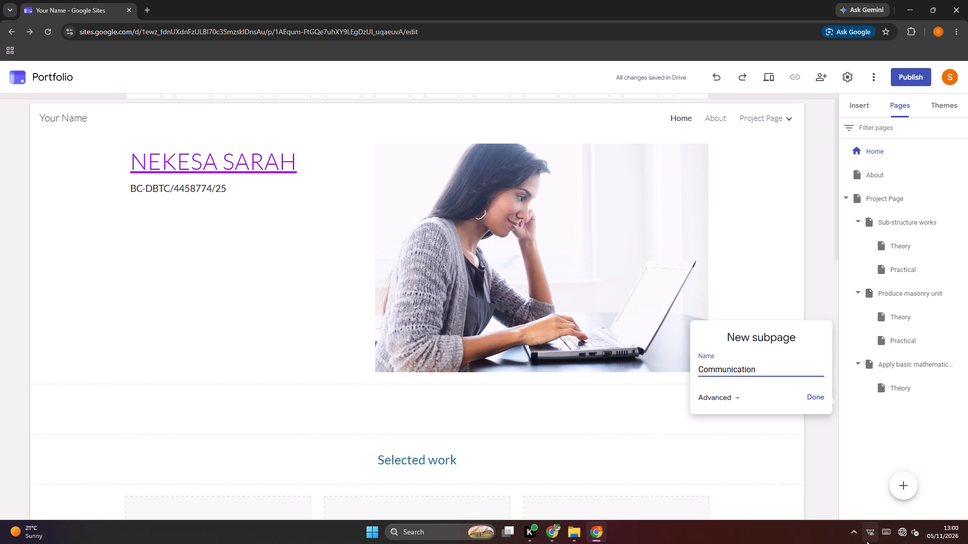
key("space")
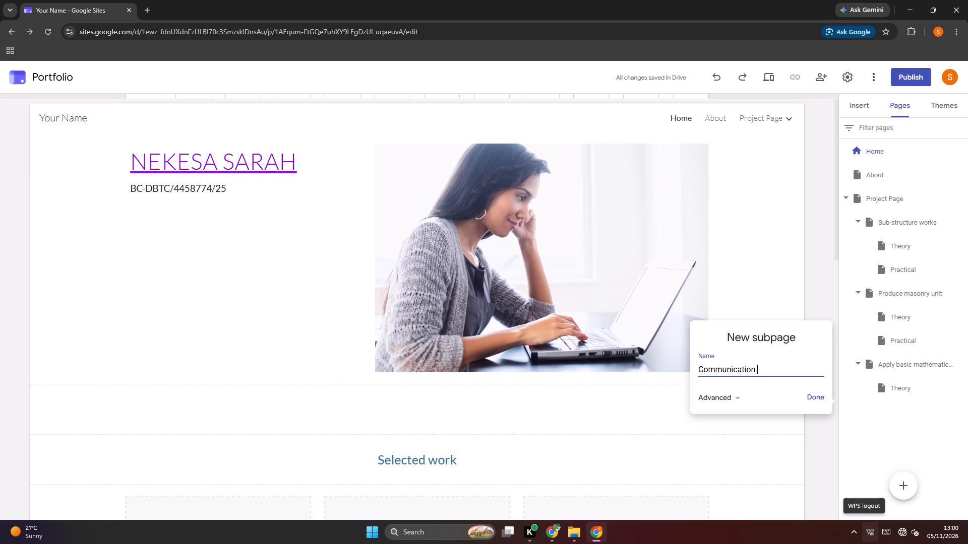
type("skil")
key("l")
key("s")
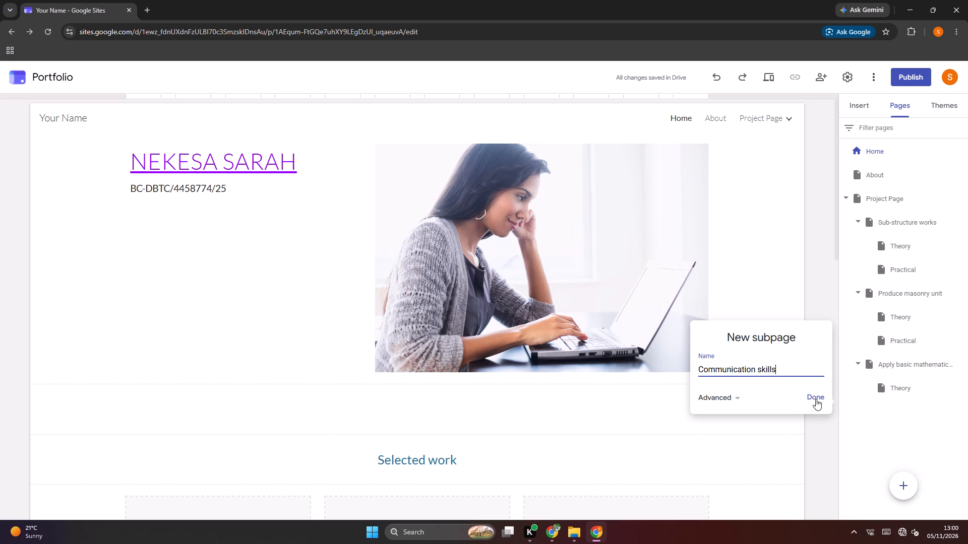
left_click(816, 397)
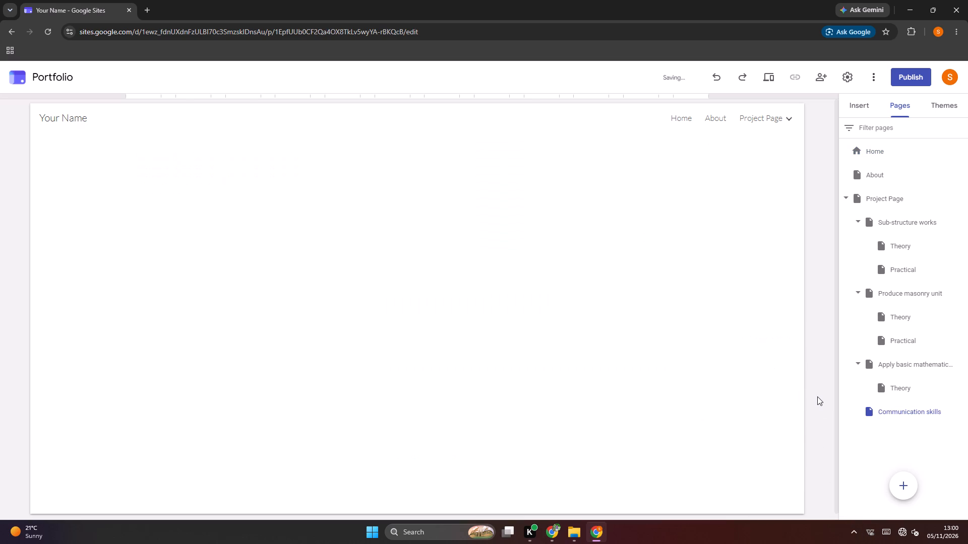
Add a subpage named Theory under the Communication skills page.
left_click(964, 411)
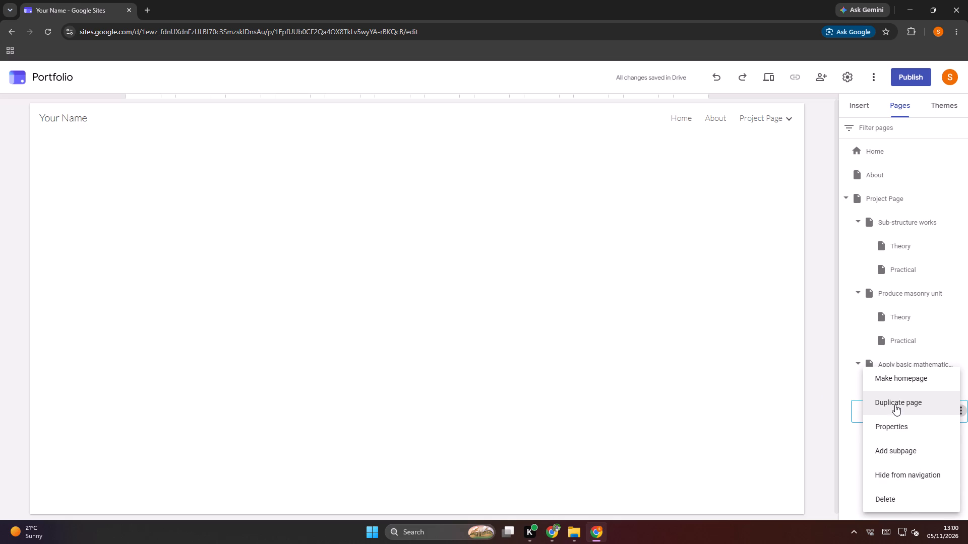
left_click(912, 453)
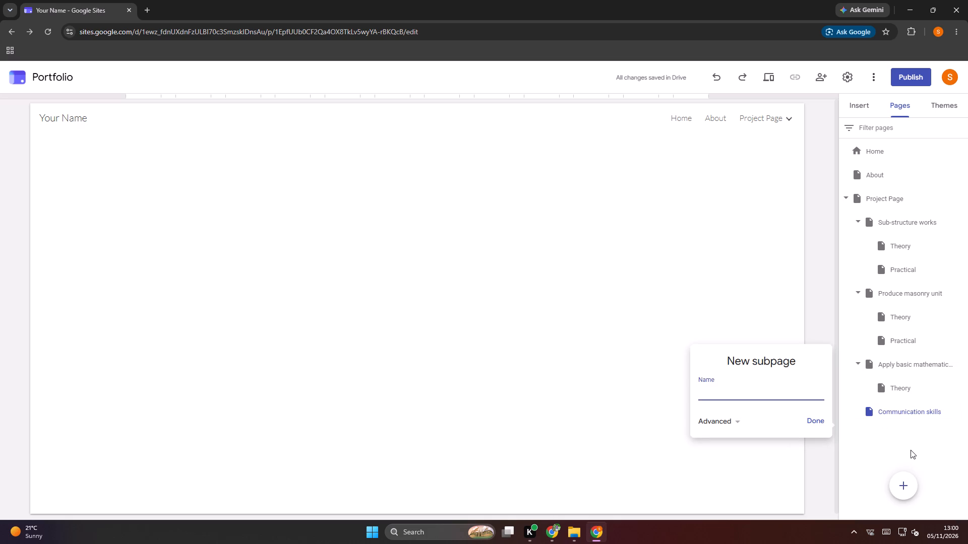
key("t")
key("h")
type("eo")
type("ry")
left_click(815, 421)
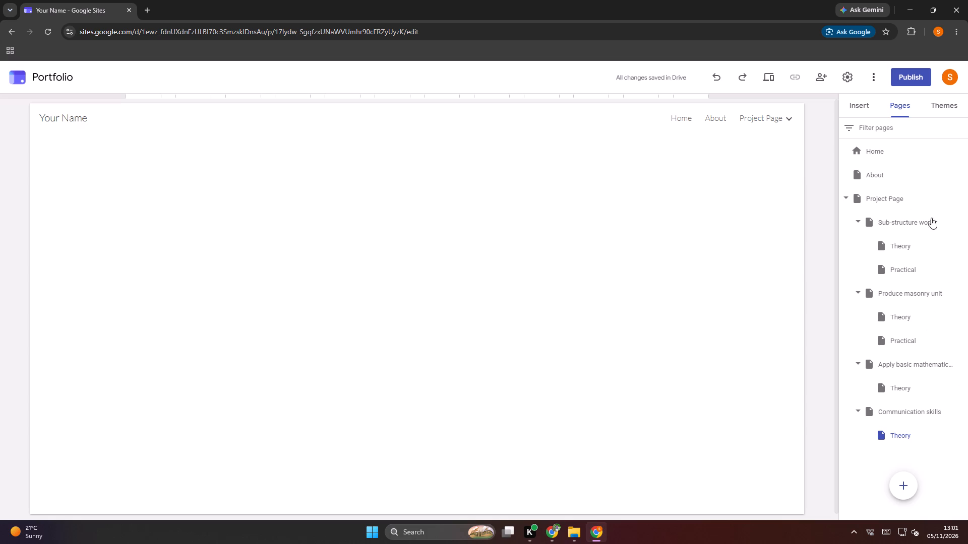
Add a subpage named Technical drawing directly under Project Page.
left_click(961, 197)
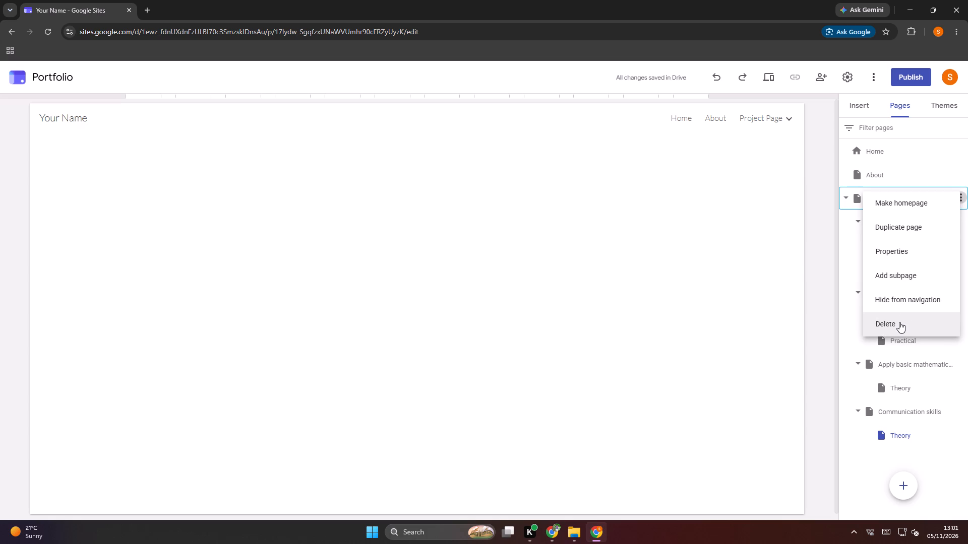
left_click(904, 275)
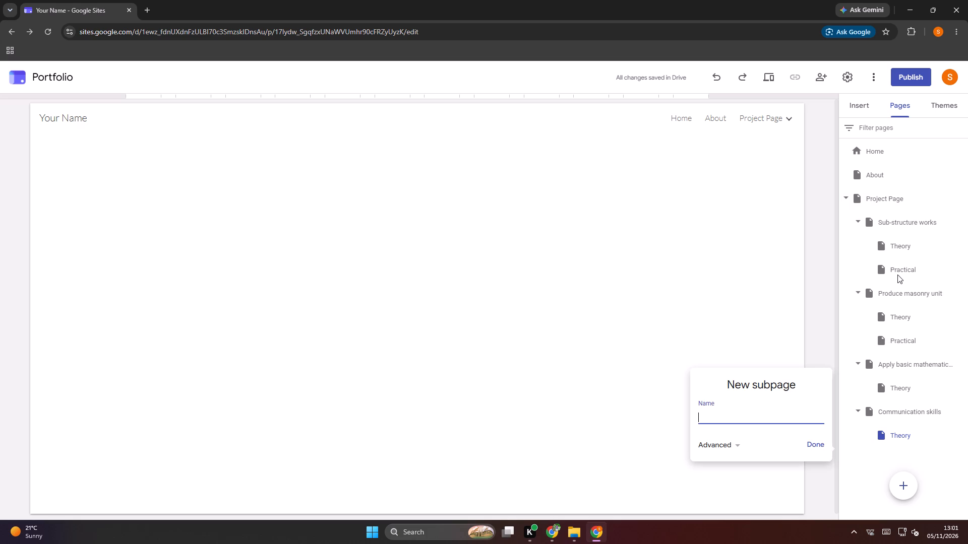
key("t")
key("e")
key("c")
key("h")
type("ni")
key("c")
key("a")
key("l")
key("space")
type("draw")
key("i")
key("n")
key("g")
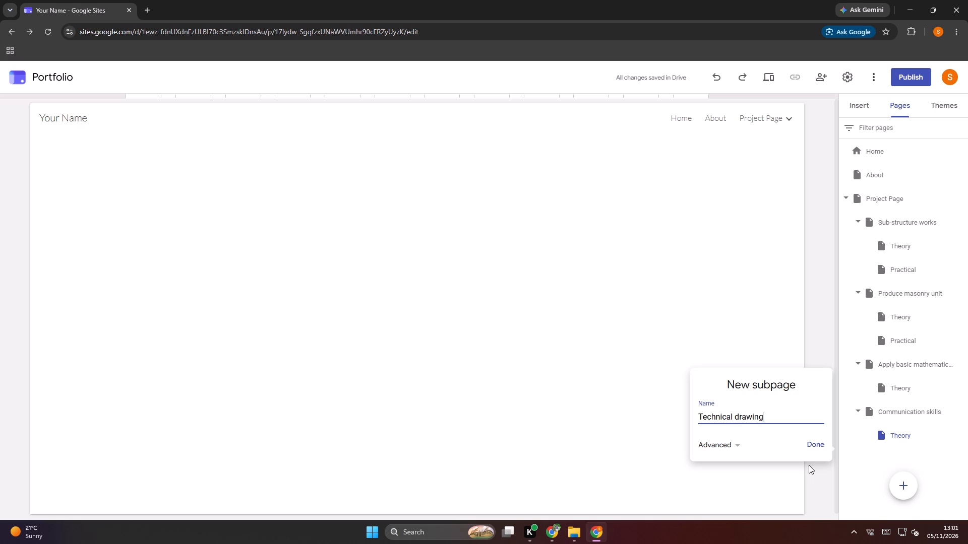
left_click(814, 442)
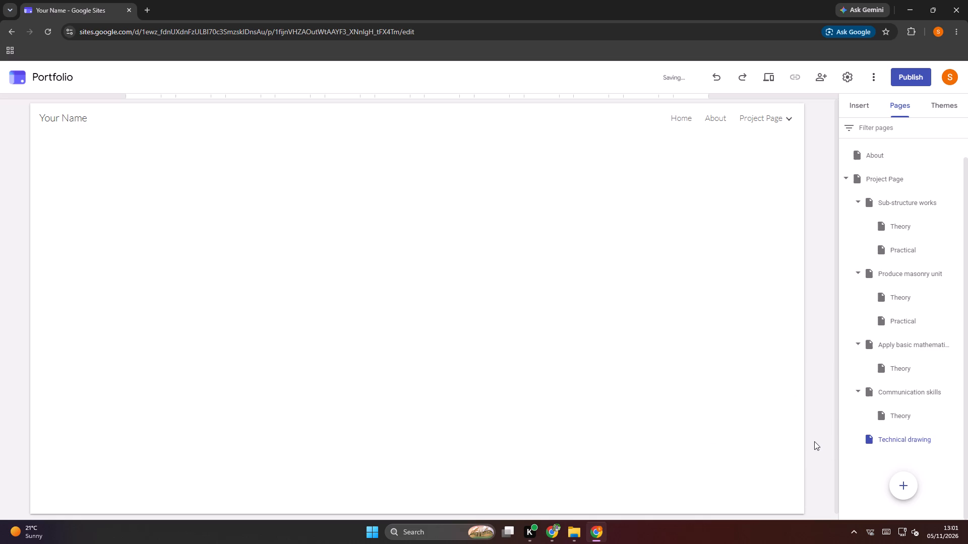
Add a subpage named Theory under the Technical drawing page.
left_click(958, 440)
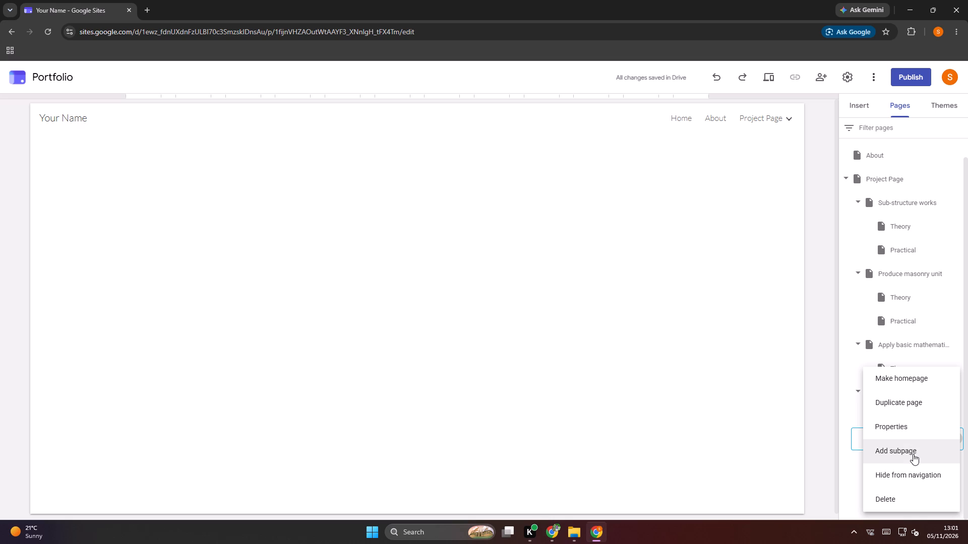
left_click(913, 452)
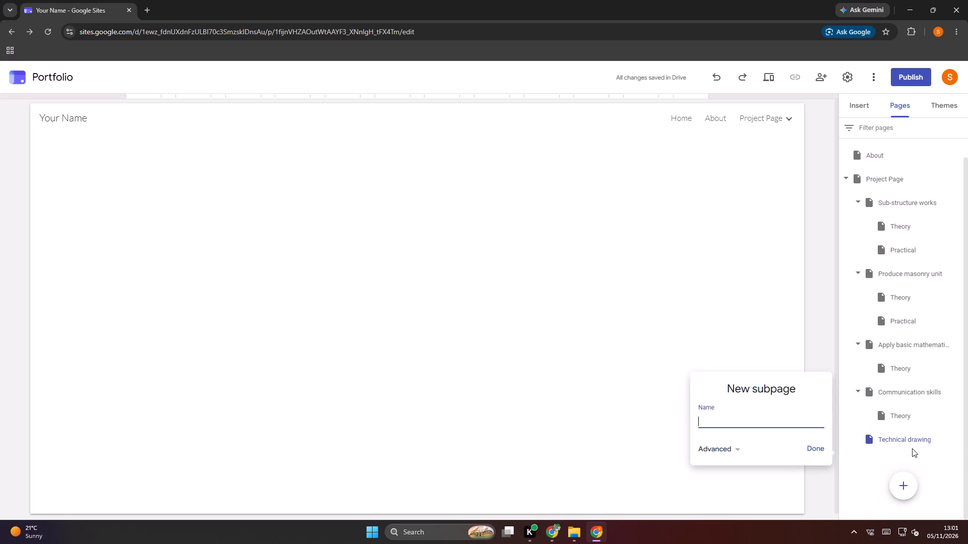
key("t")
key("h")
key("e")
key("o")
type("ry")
left_click(815, 445)
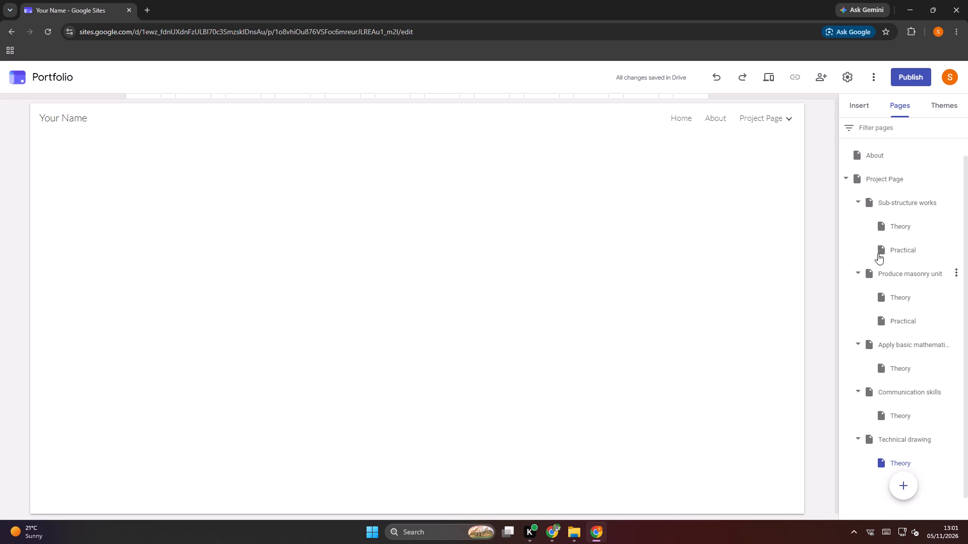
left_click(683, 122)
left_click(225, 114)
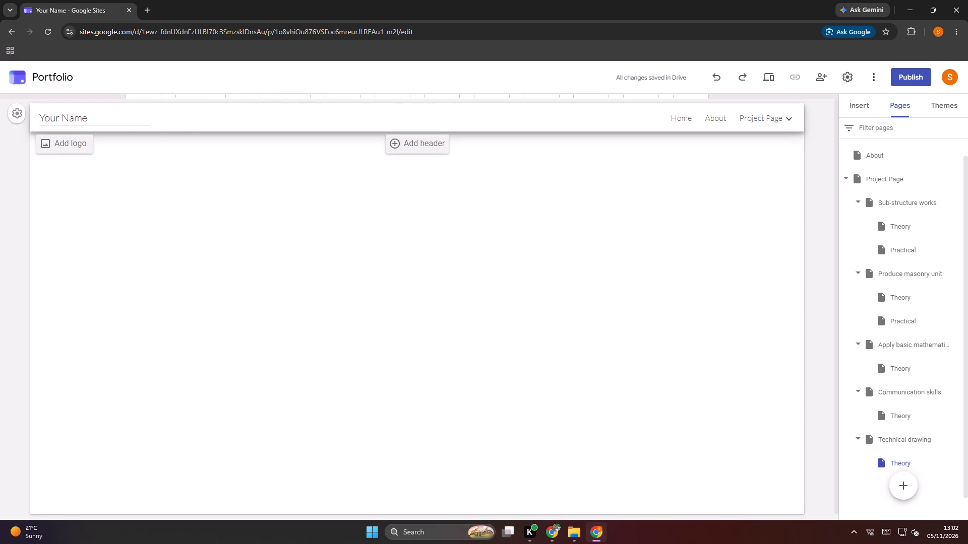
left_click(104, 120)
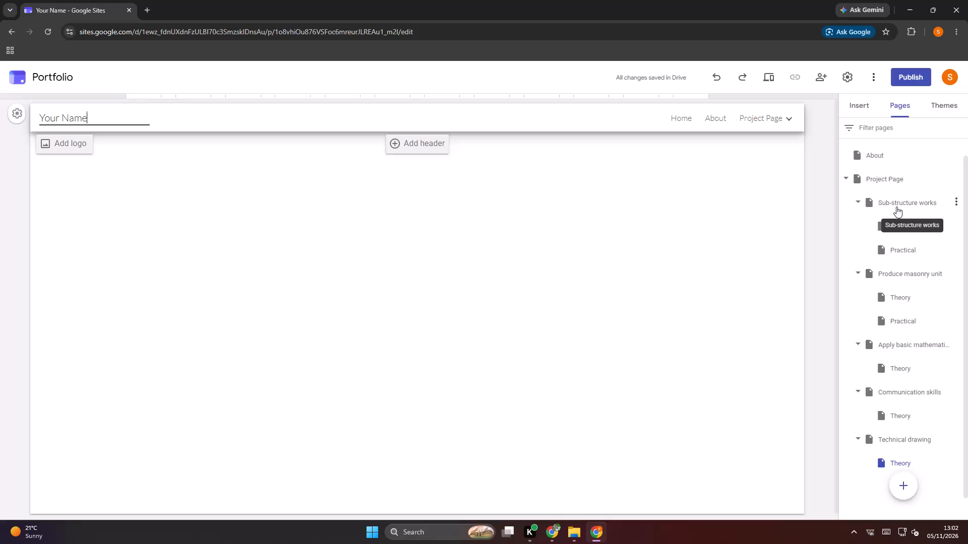
Move the Sub-structure works and Produce masonry unit pages out of Project Page by making each the homepage in turn.
left_click(910, 198)
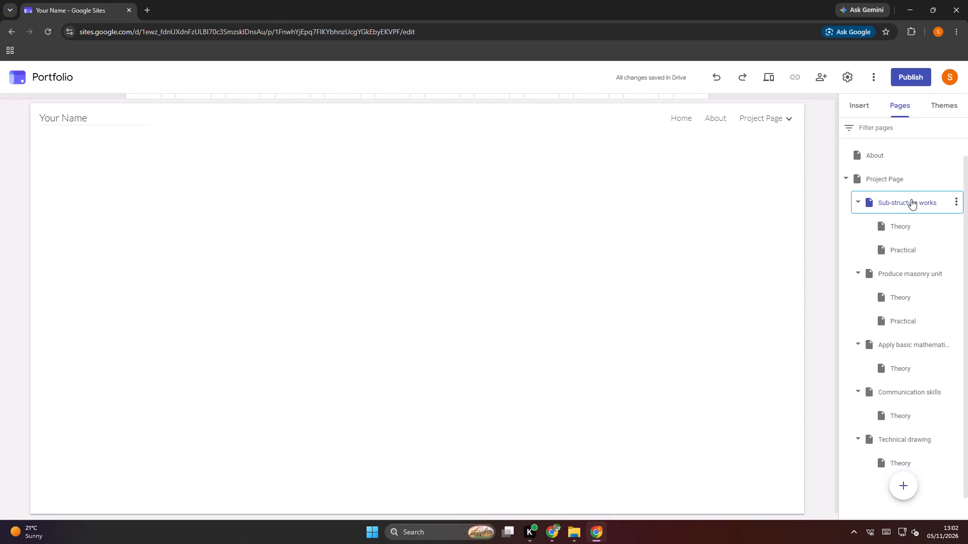
left_click(952, 199)
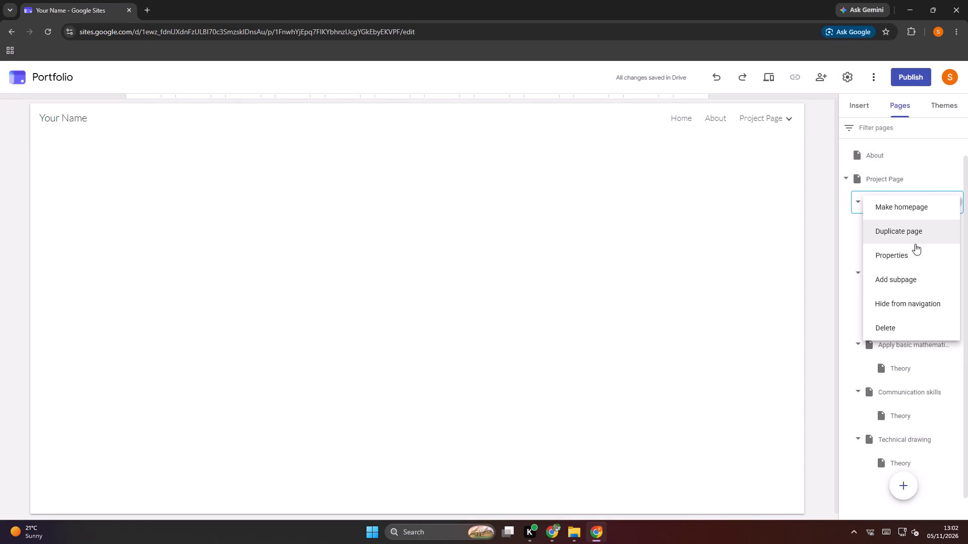
left_click(910, 208)
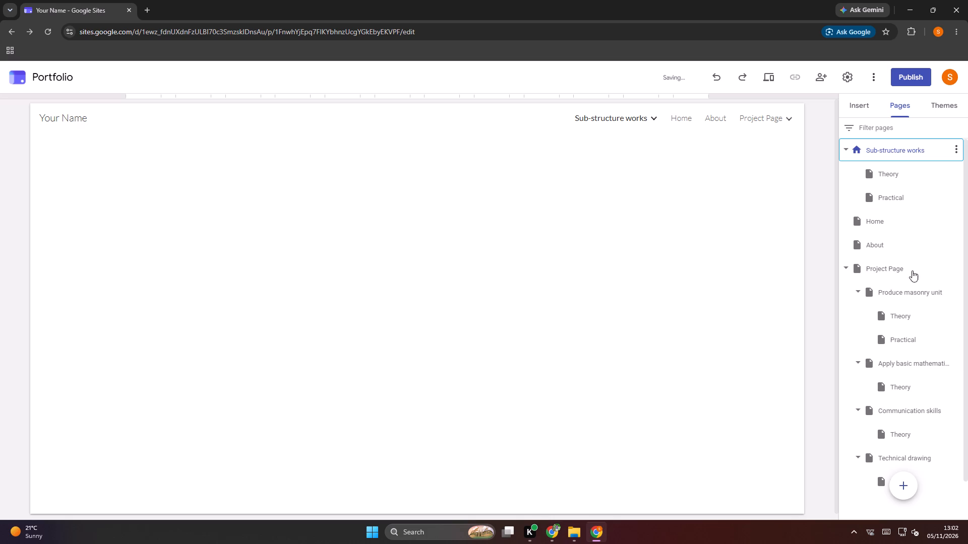
left_click(948, 289)
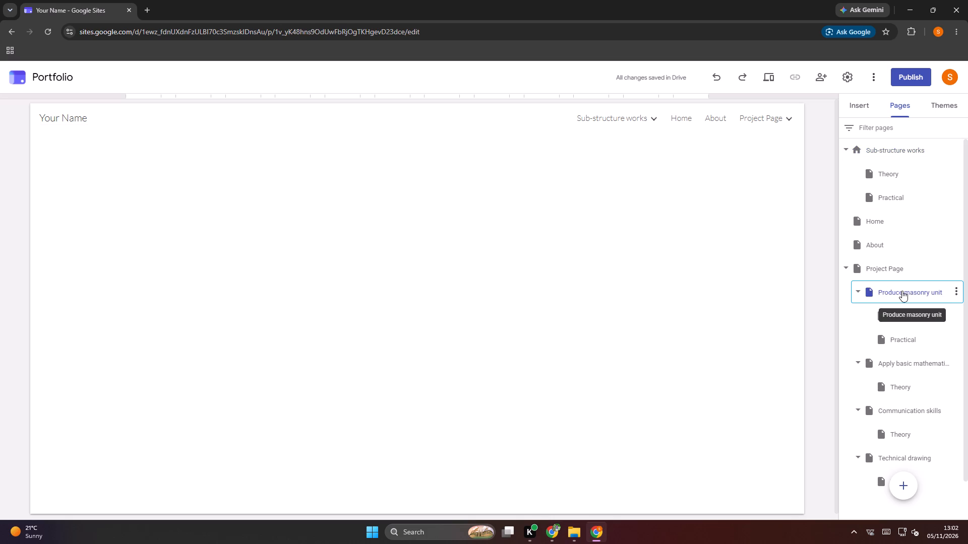
left_click(959, 289)
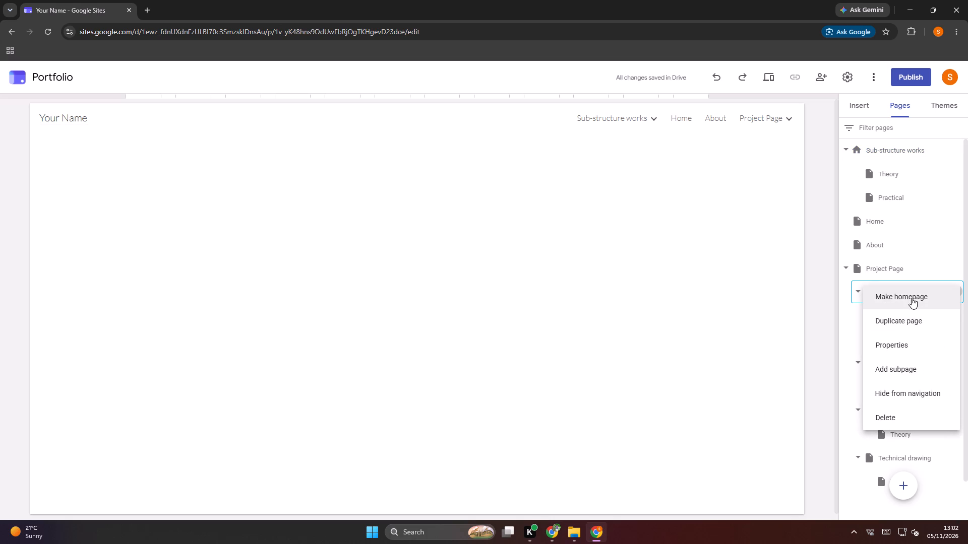
left_click(918, 297)
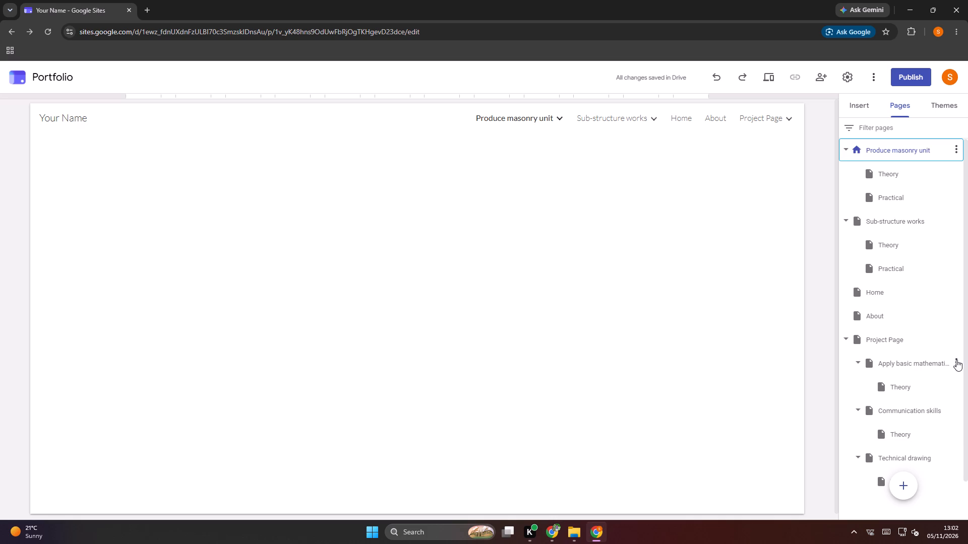
Move Apply basic mathematics 1 and Communication skills to the top level by making each the homepage in turn.
left_click(956, 360)
left_click(929, 361)
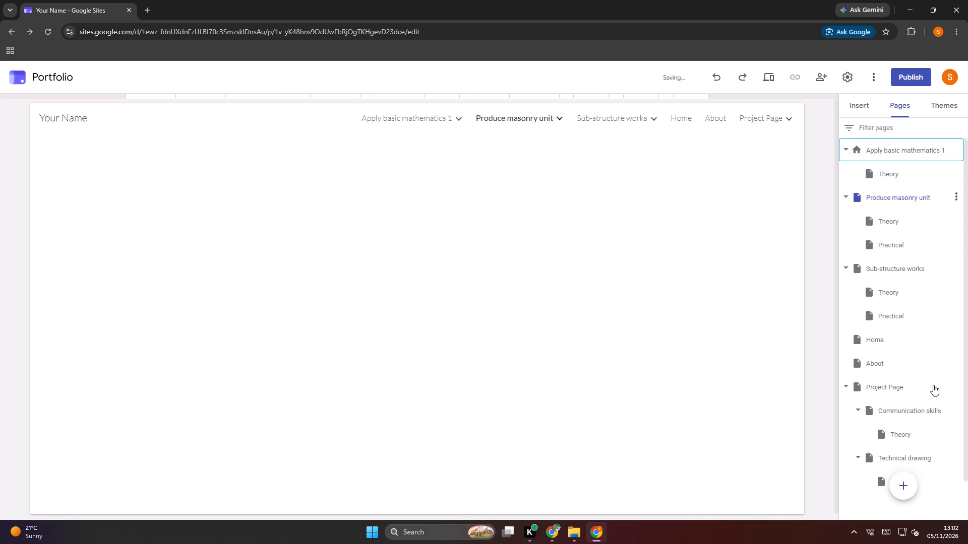
left_click(957, 406)
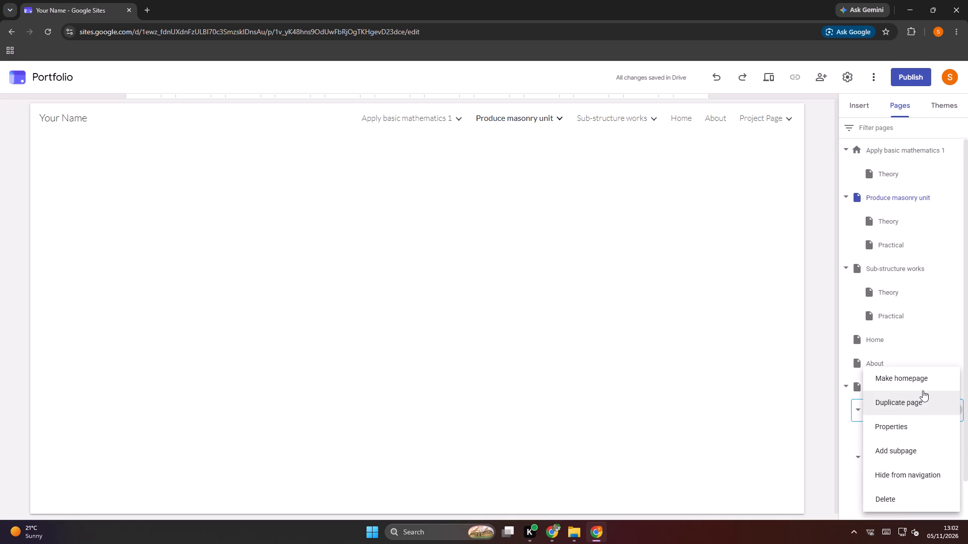
left_click(923, 382)
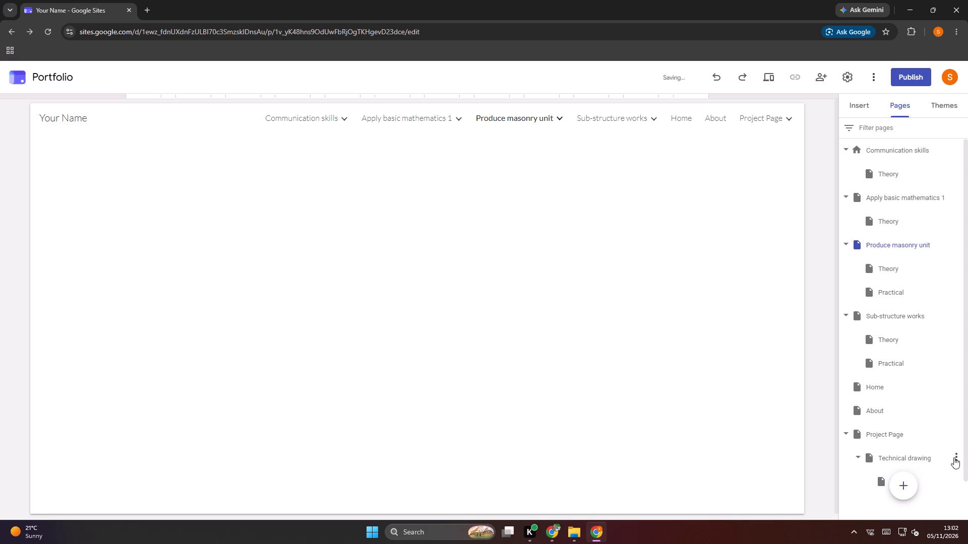
Make the Technical drawing page the site's homepage.
left_click(956, 457)
left_click(915, 379)
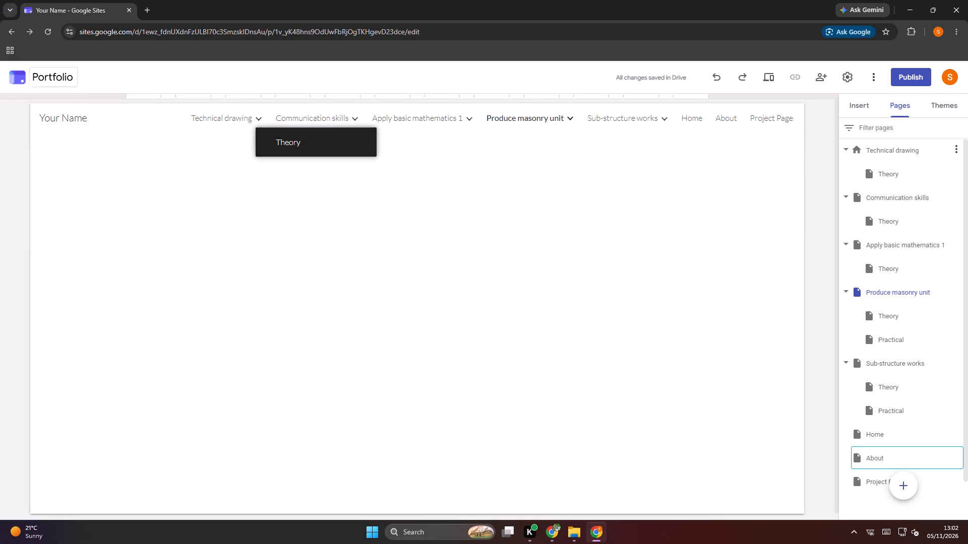
Replace the placeholder site name in the header with the portfolio owner's name in capitals.
left_click(125, 117)
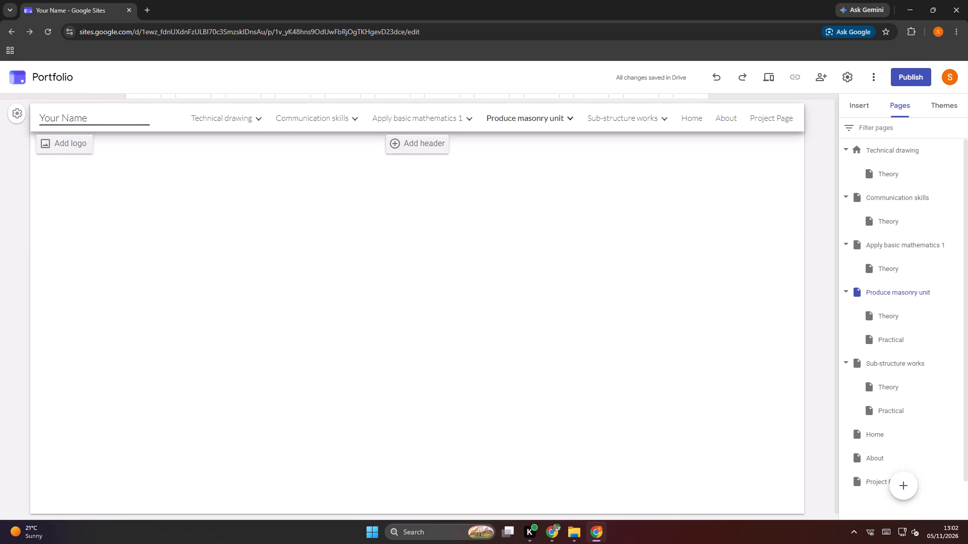
key("BackSpace")
key("BackSpace")
key("BackSpace")
key("BackSpace")
key("BackSpace")
key("BackSpace")
key("BackSpace")
key("BackSpace")
key("BackSpace")
key("BackSpace")
key("BackSpace")
key("BackSpace")
key("BackSpace")
key("BackSpace")
key("BackSpace")
key("BackSpace")
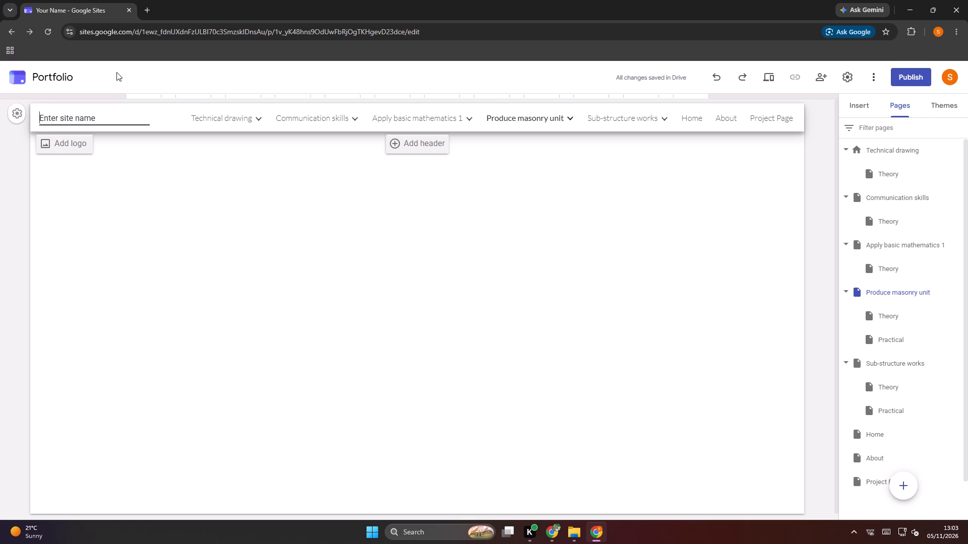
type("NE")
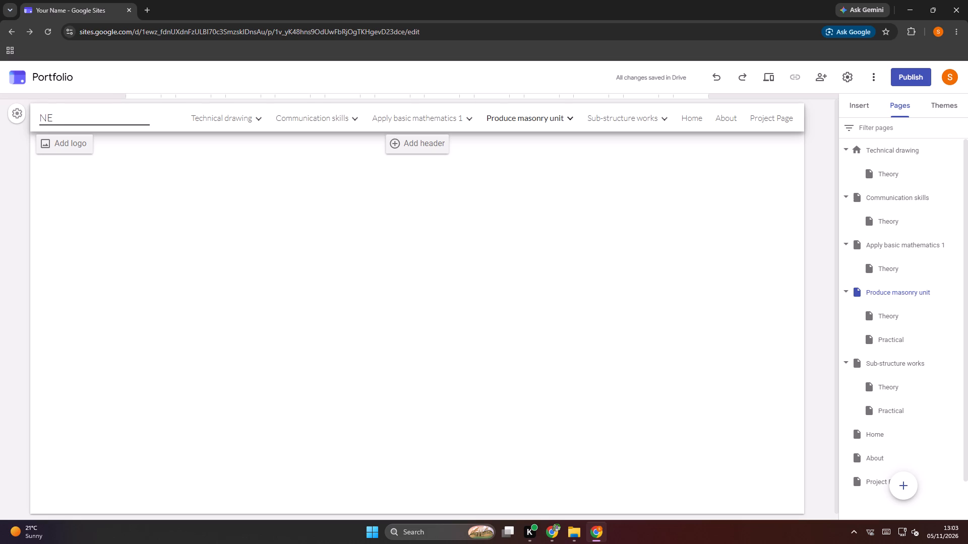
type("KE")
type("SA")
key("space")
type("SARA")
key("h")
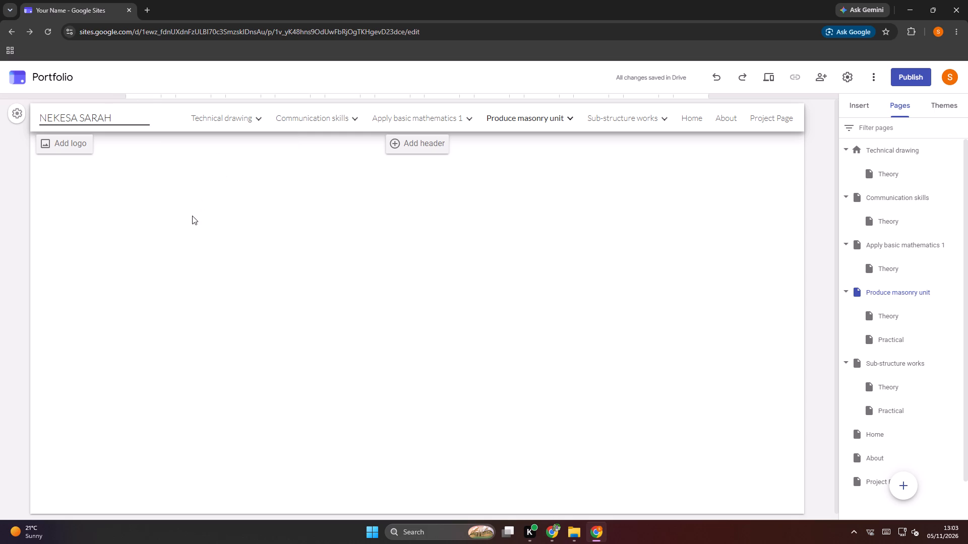
left_click(192, 216)
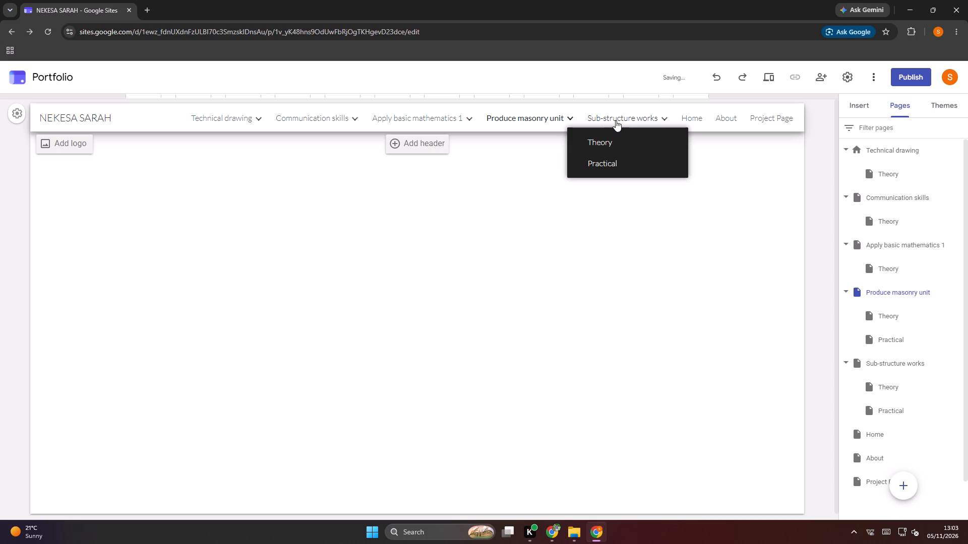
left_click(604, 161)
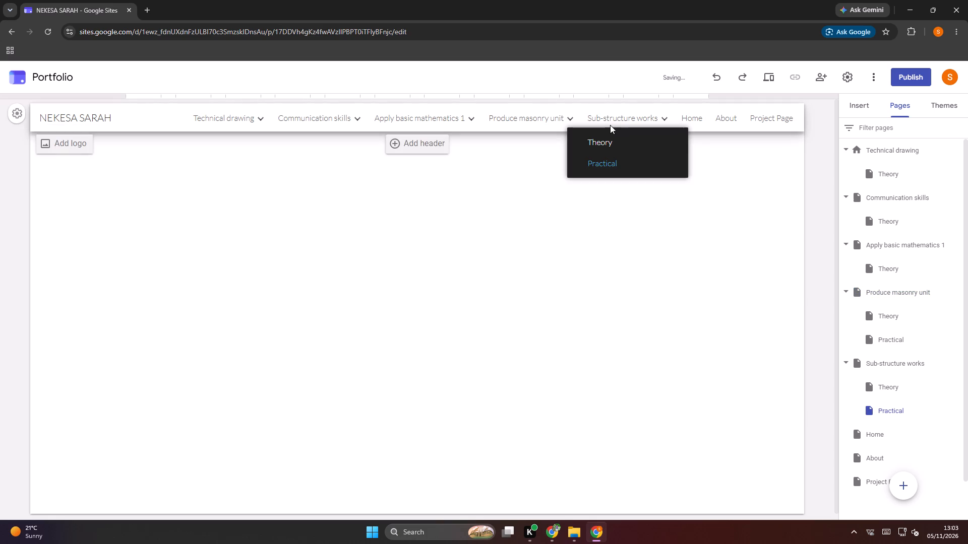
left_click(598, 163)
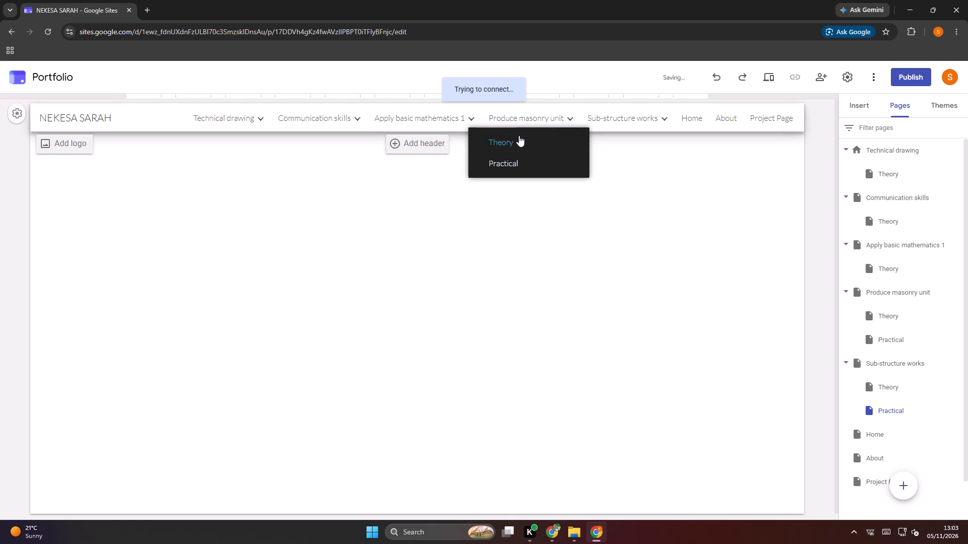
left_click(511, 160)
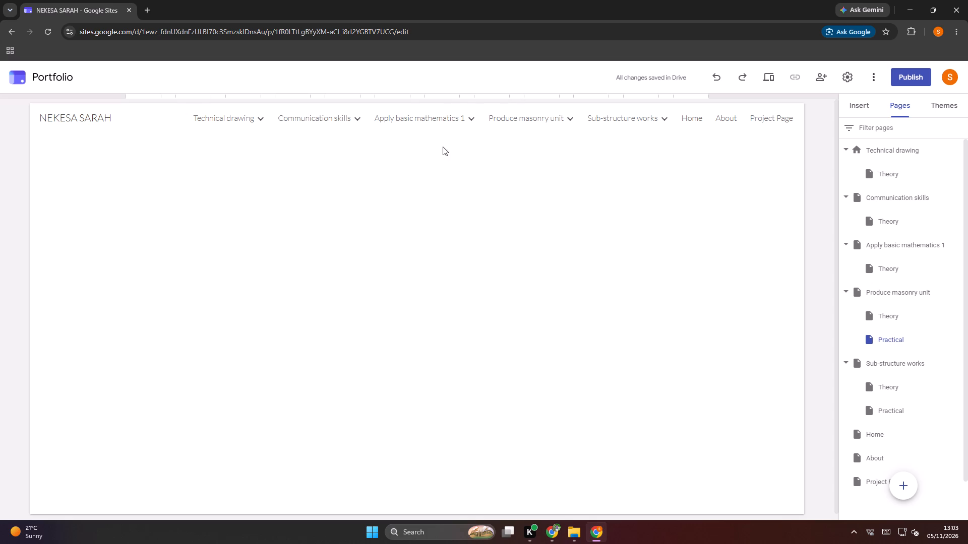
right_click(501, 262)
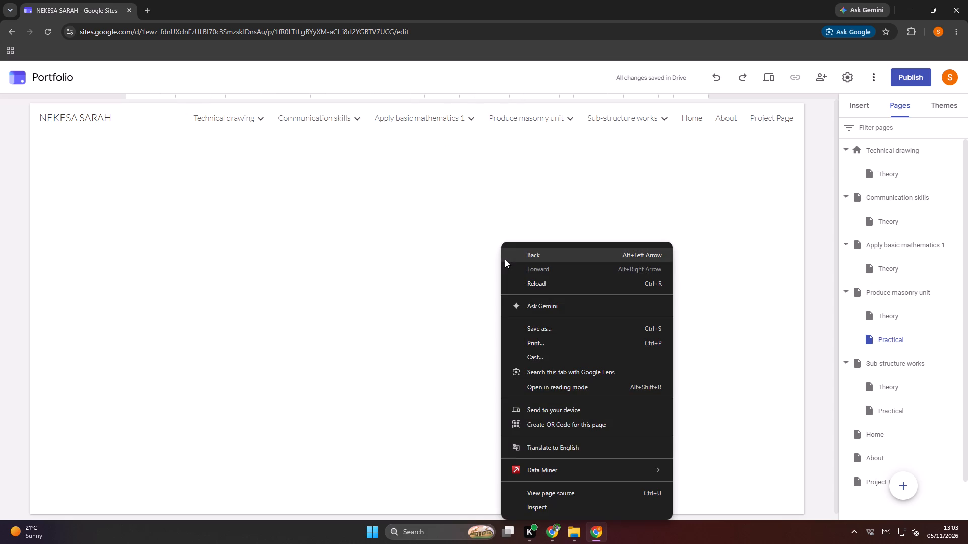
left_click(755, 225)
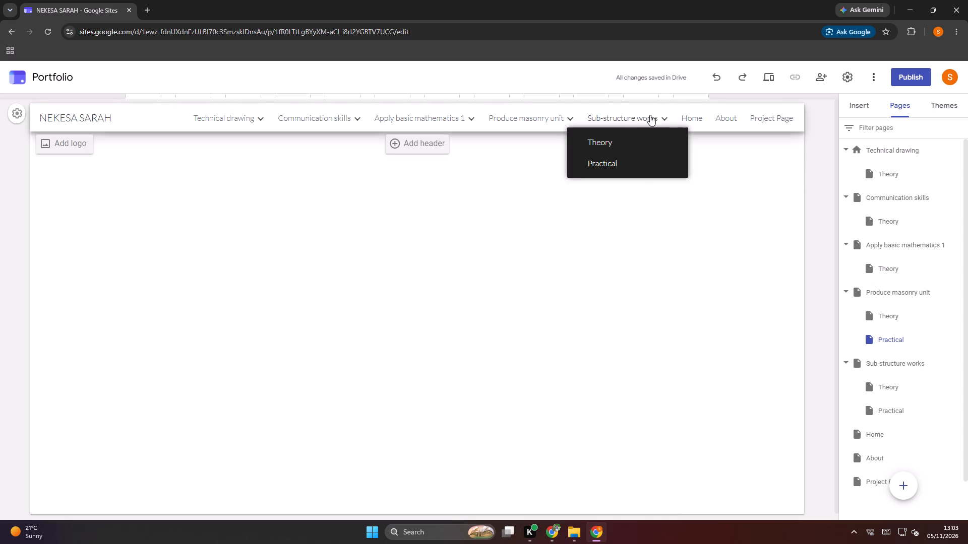
Insert the content block with one image beside a heading and text on the Practical page of Sub-structure works.
left_click(599, 159)
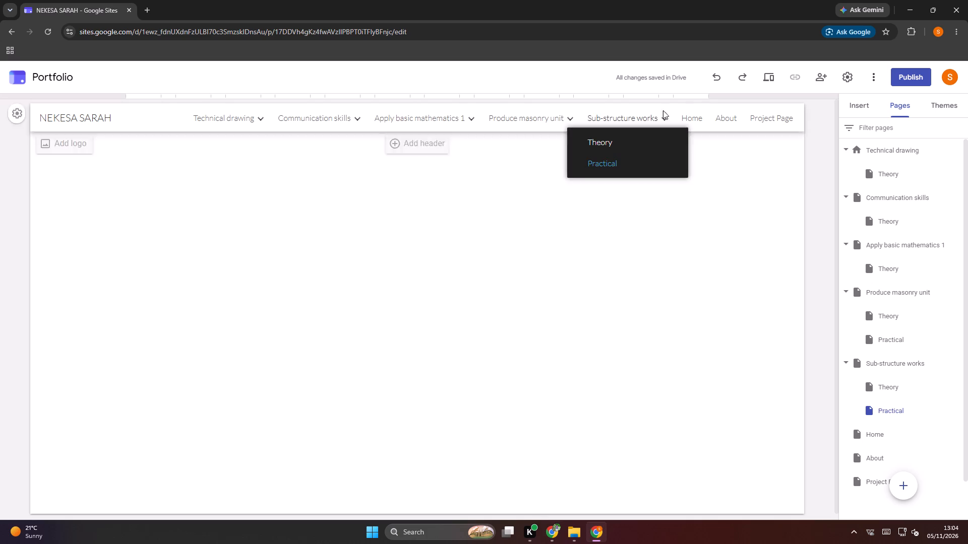
left_click(857, 105)
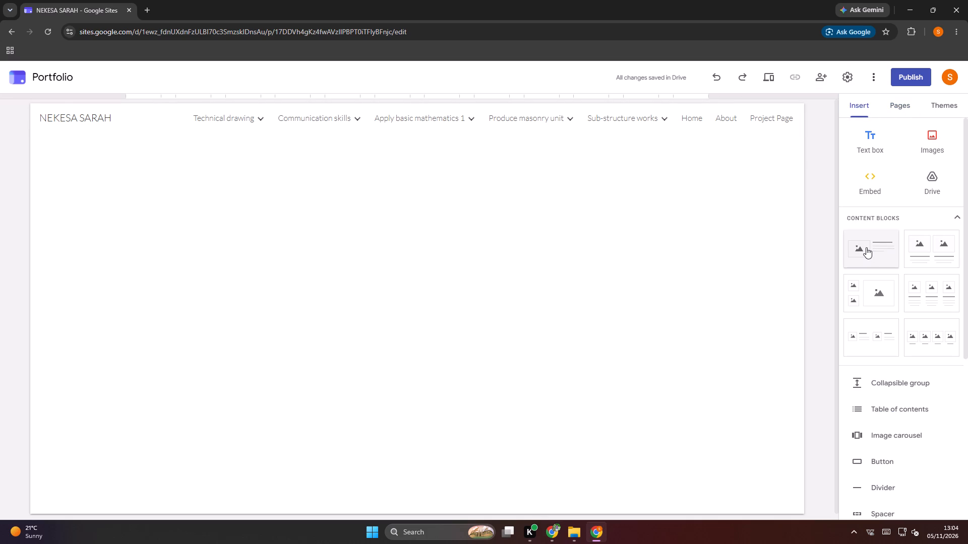
left_click(866, 247)
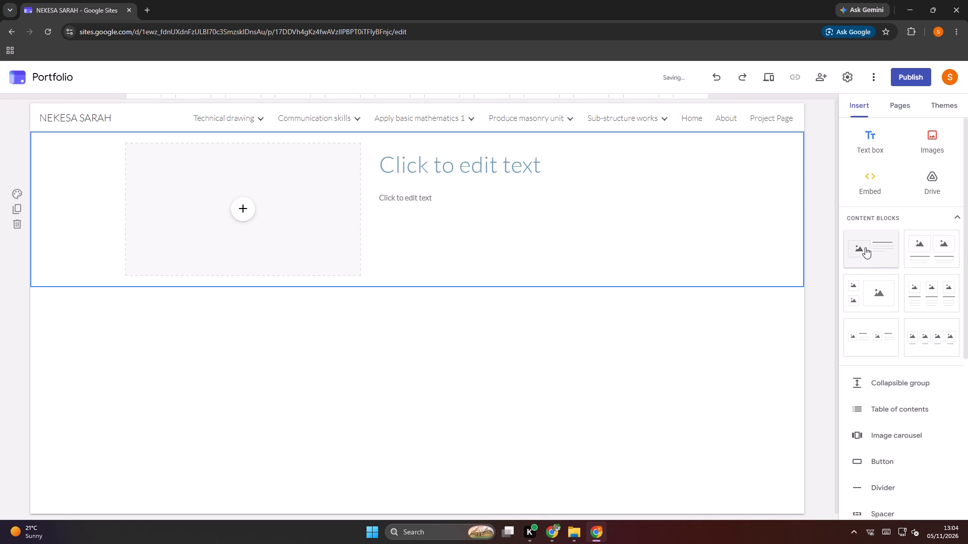
Insert two more content blocks with one image beside a heading and text on the Practical page.
left_click(865, 247)
left_click(865, 247)
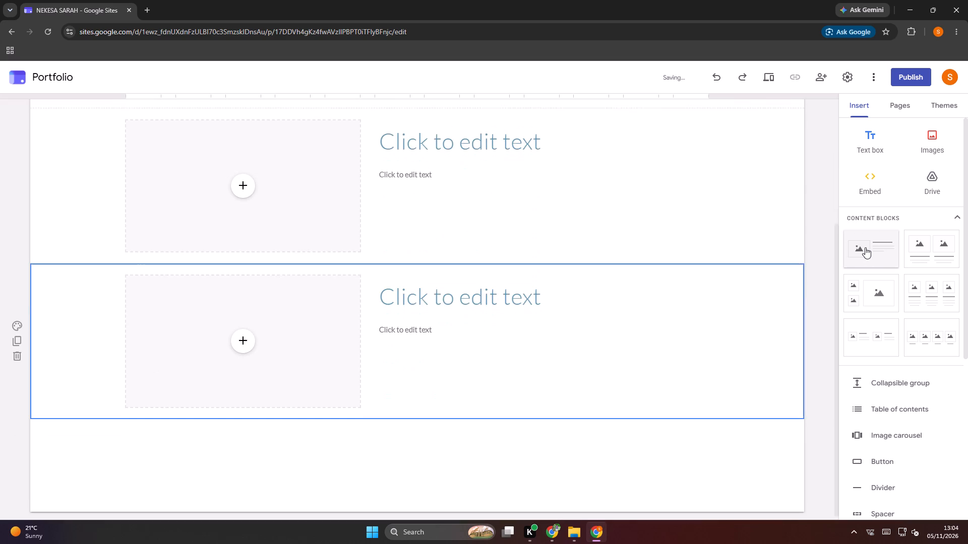
Enter "Setting out" as the body text beneath the heading of the first content block.
scroll(549, 176, "up", 2)
scroll(502, 276, "up", 4)
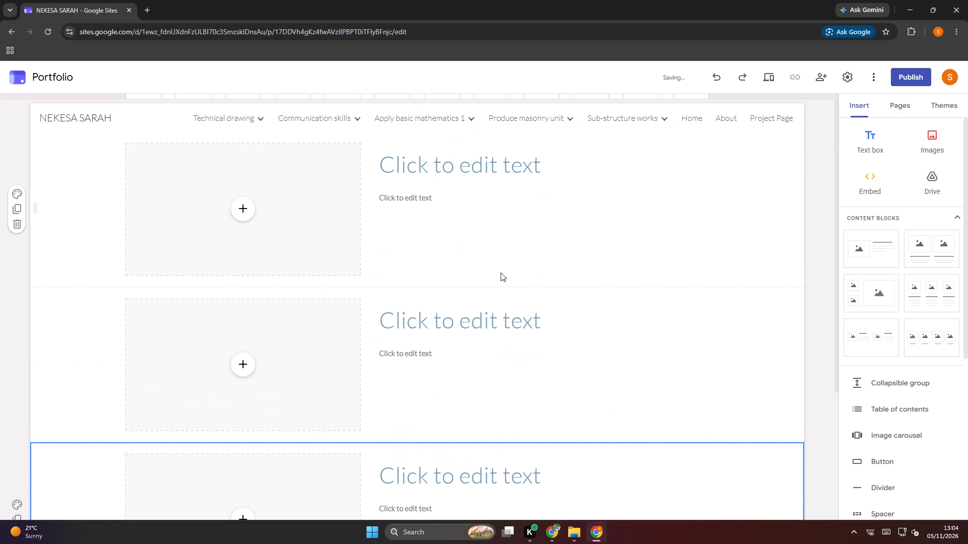
left_click(439, 203)
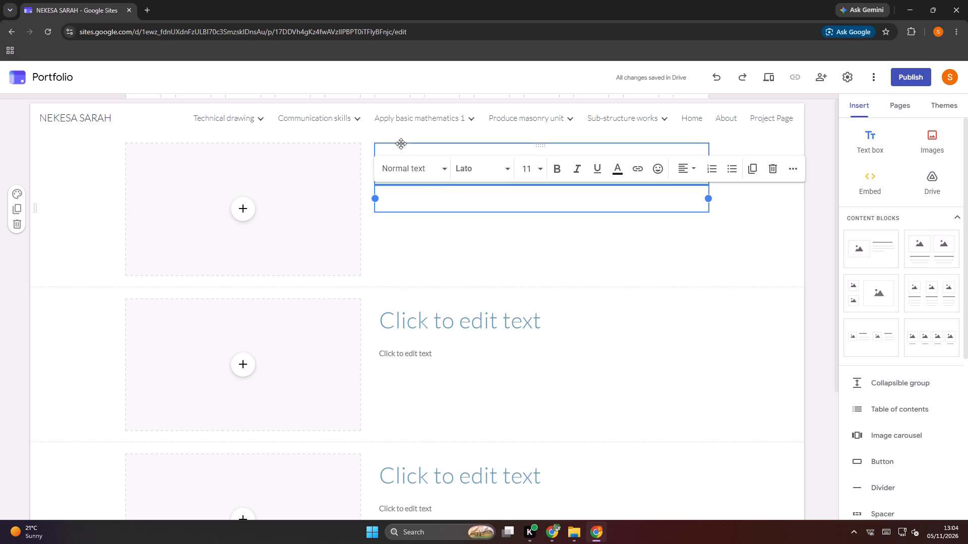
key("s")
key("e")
key("BackSpace")
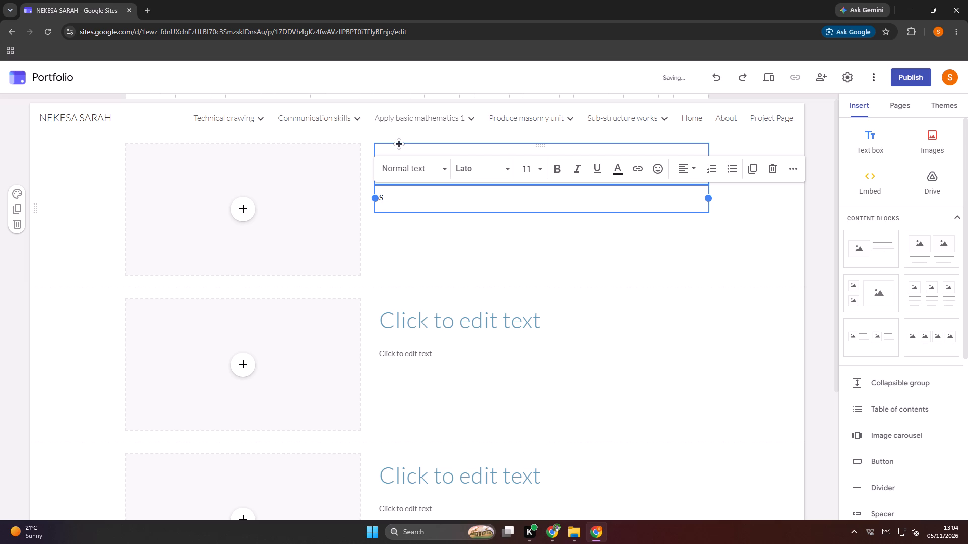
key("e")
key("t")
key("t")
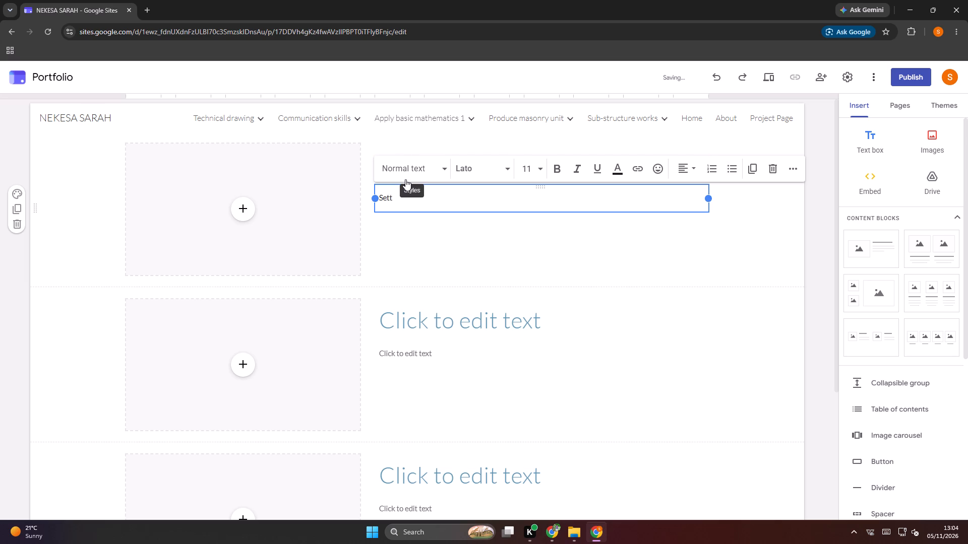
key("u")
key("BackSpace")
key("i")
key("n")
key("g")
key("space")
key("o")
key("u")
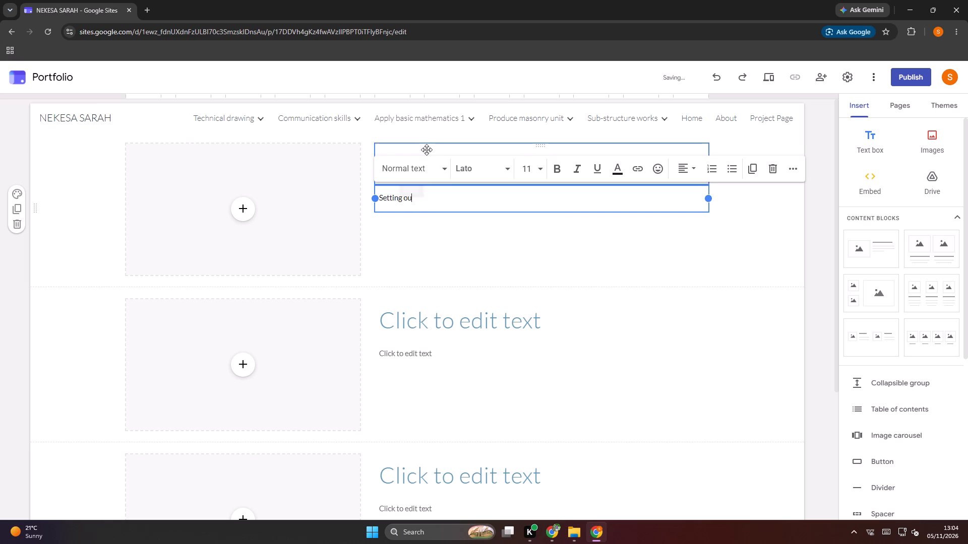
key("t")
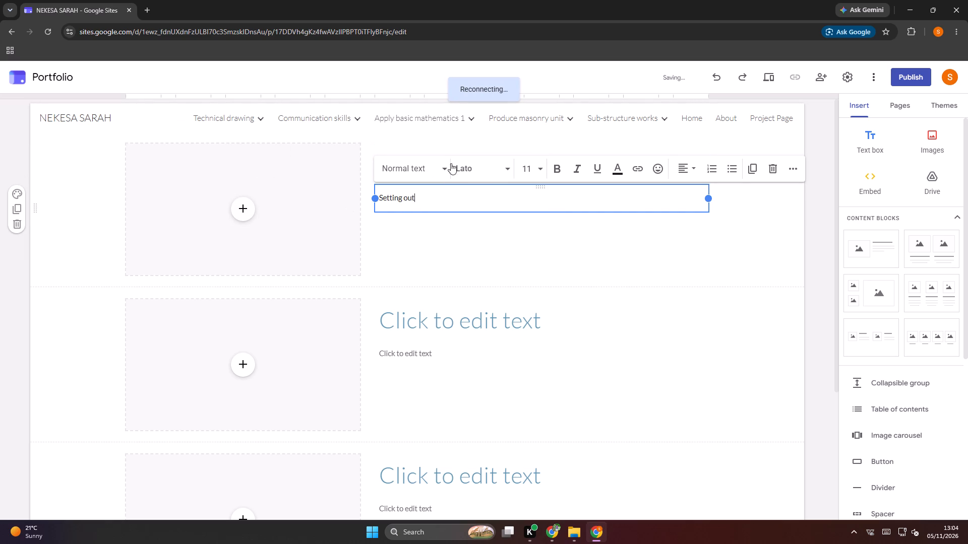
Paste the registration number on a new line below "Setting out" and correct the last three digits before its year suffix.
key("Return")
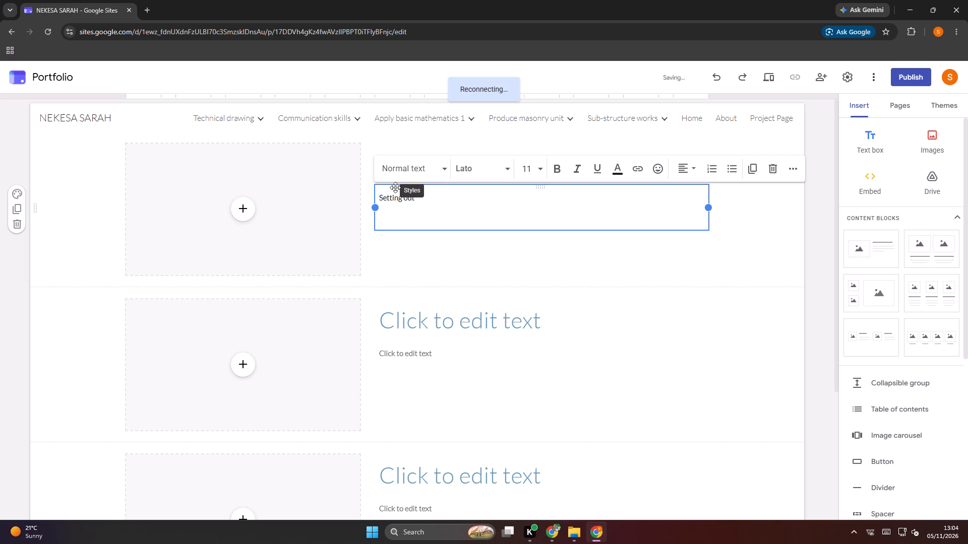
right_click(392, 216)
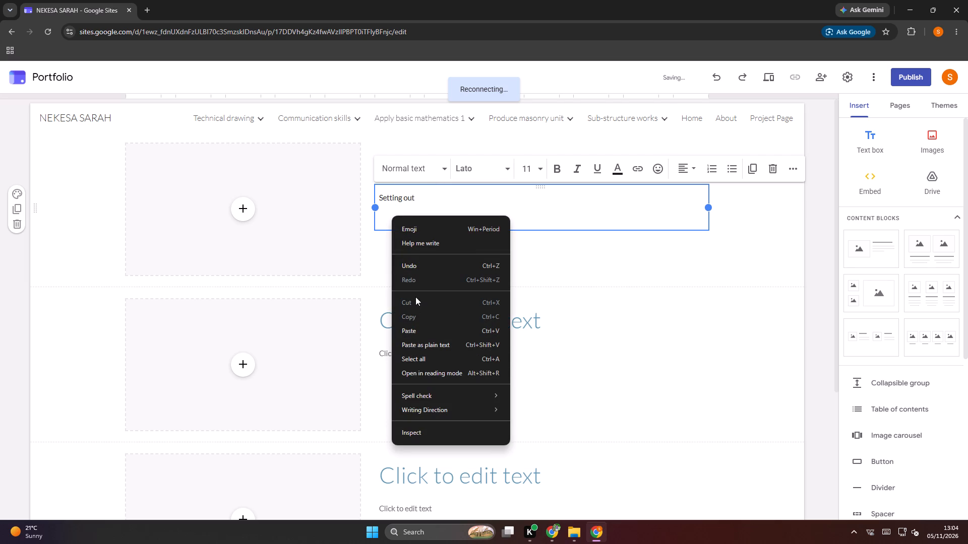
left_click(421, 330)
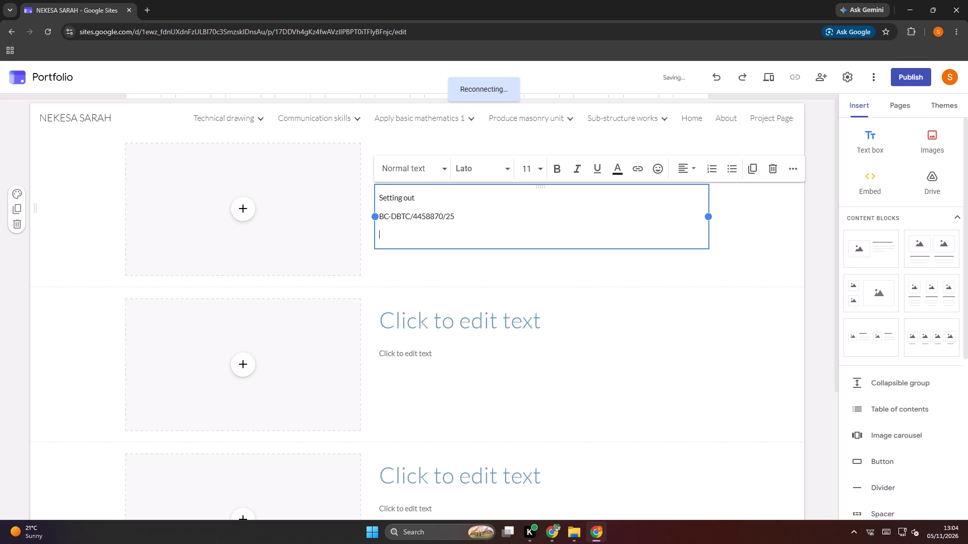
left_click(441, 215)
key("BackSpace")
key("BackSpace")
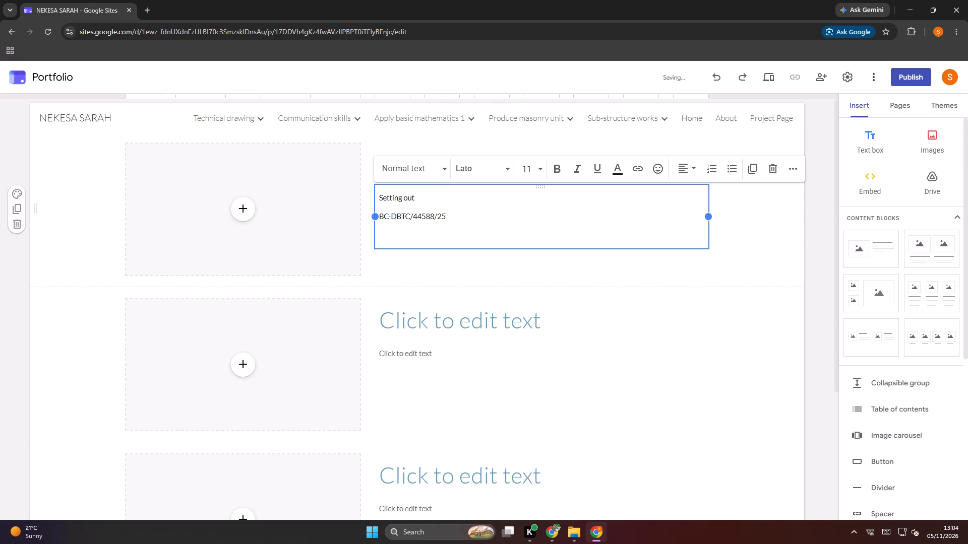
key("BackSpace")
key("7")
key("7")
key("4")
Copy the corrected registration number line from the first content block.
left_click_drag(460, 216, 349, 218)
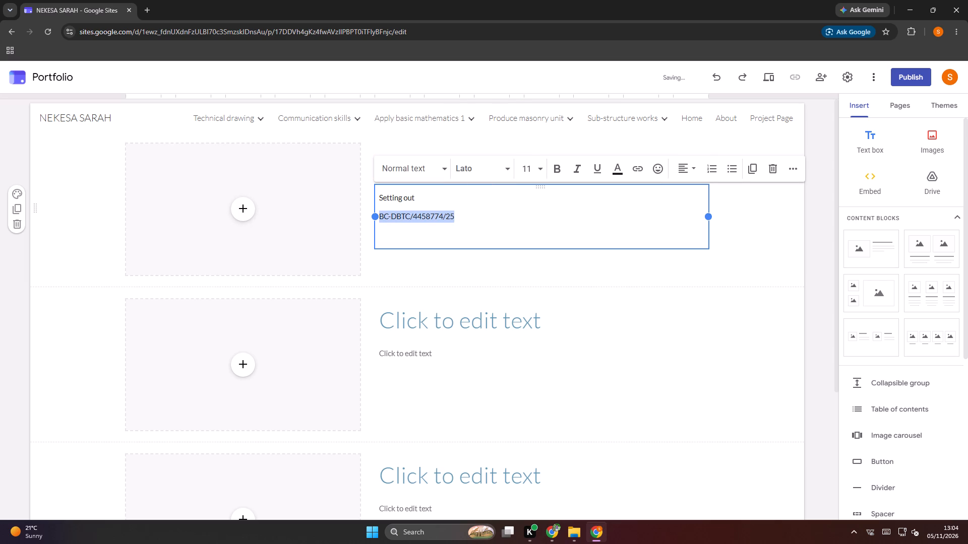
right_click(427, 217)
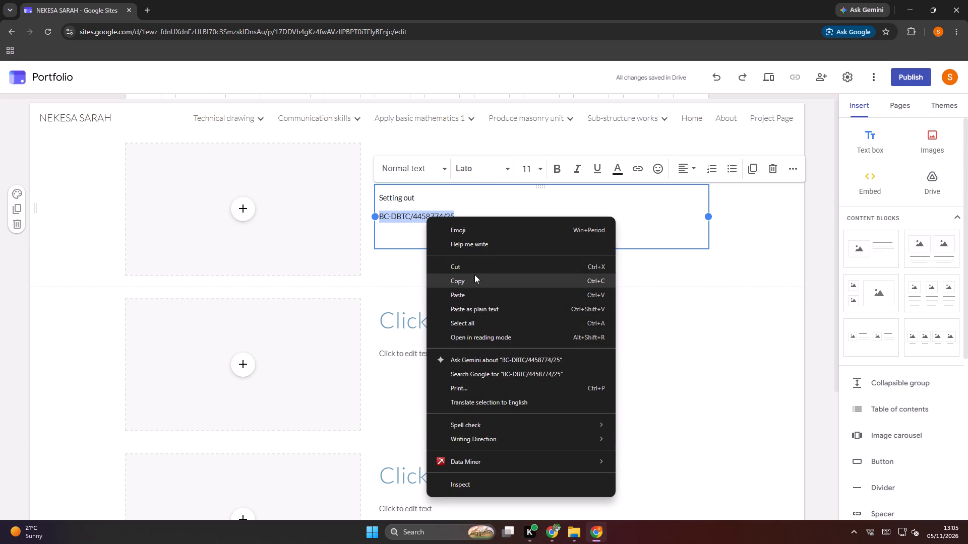
left_click(472, 284)
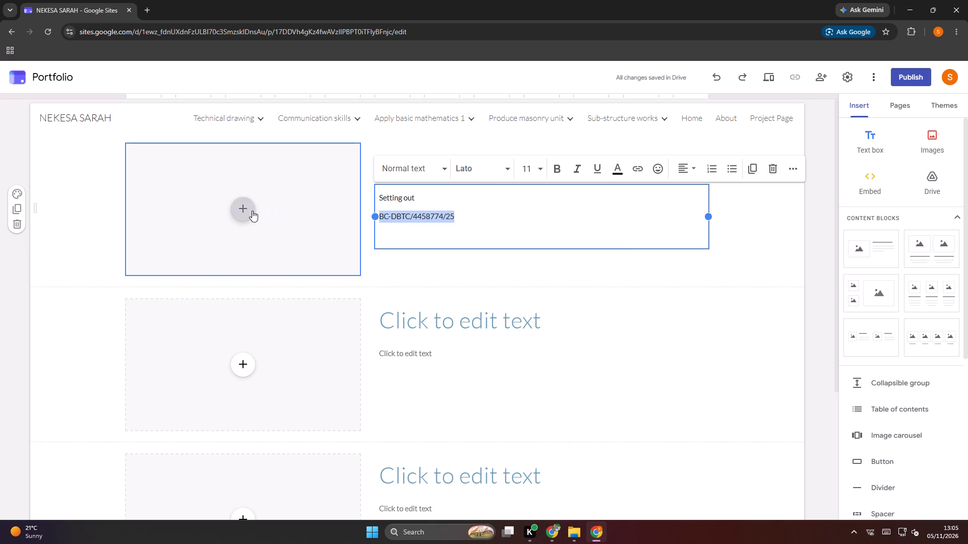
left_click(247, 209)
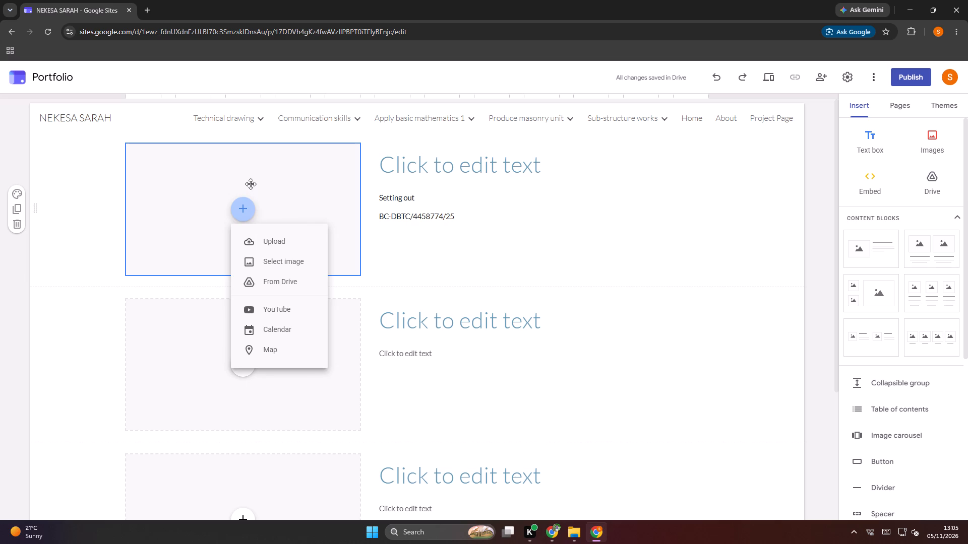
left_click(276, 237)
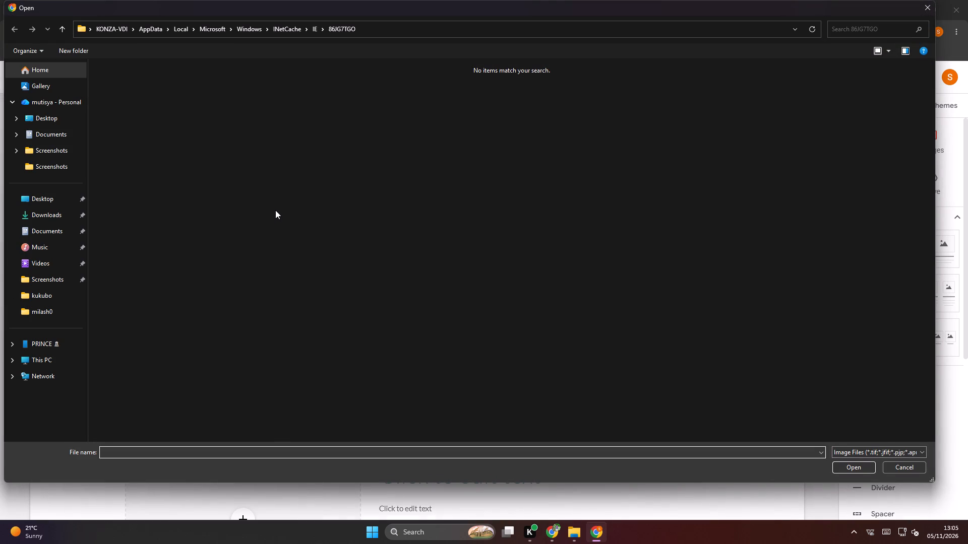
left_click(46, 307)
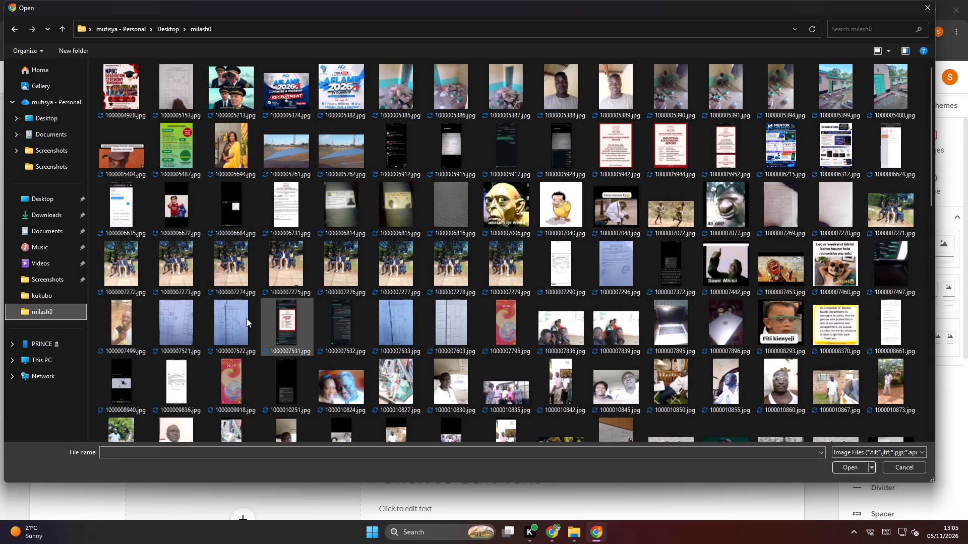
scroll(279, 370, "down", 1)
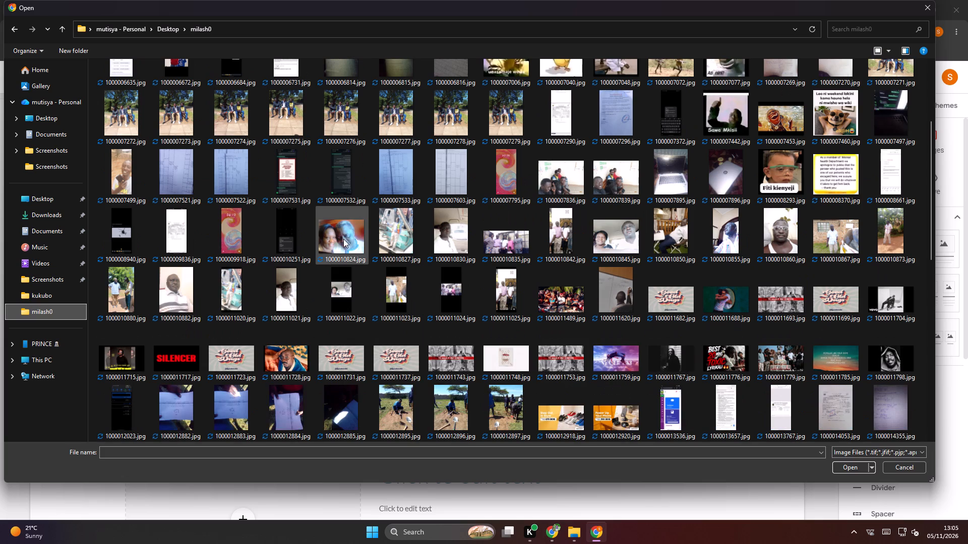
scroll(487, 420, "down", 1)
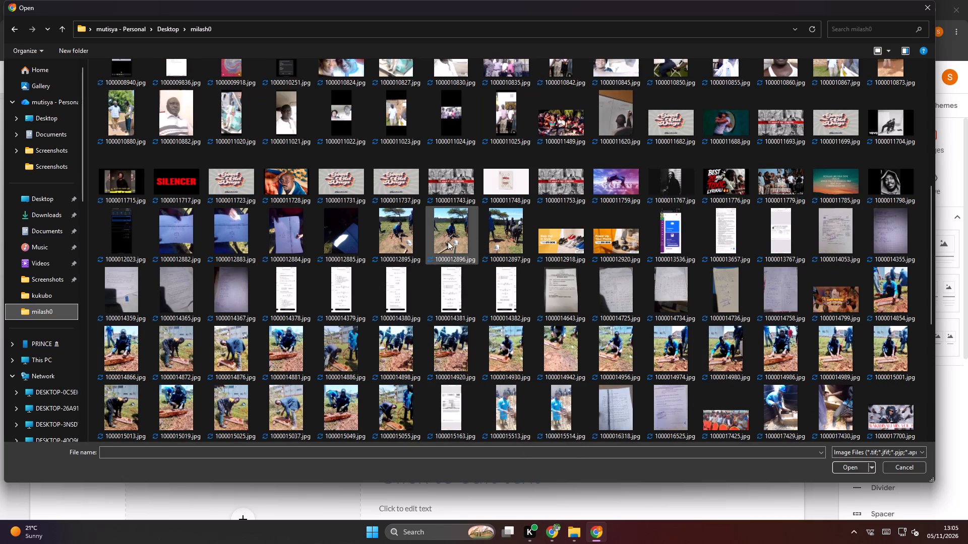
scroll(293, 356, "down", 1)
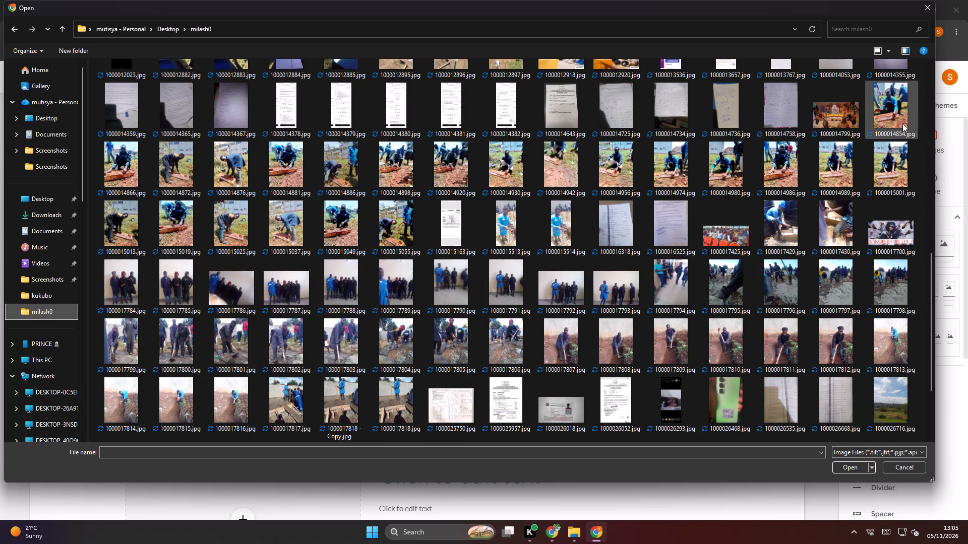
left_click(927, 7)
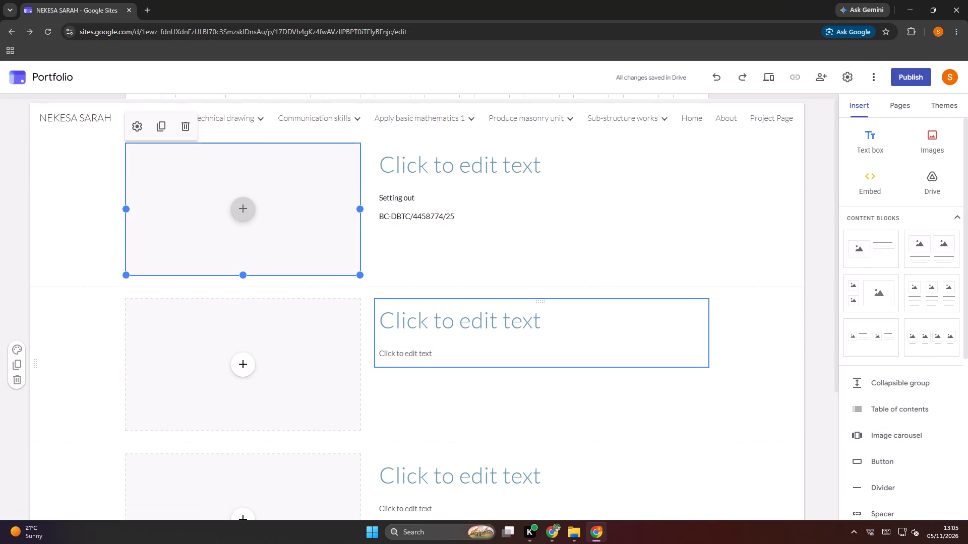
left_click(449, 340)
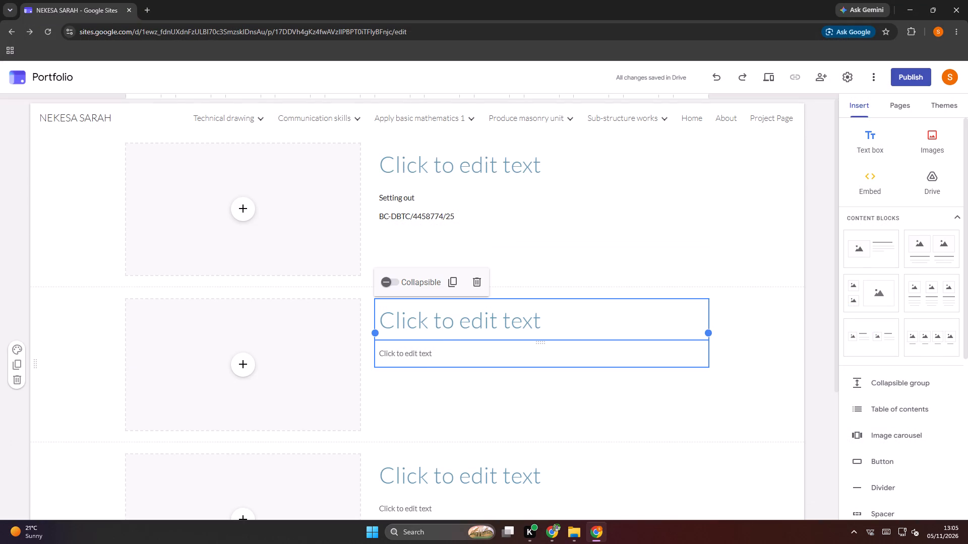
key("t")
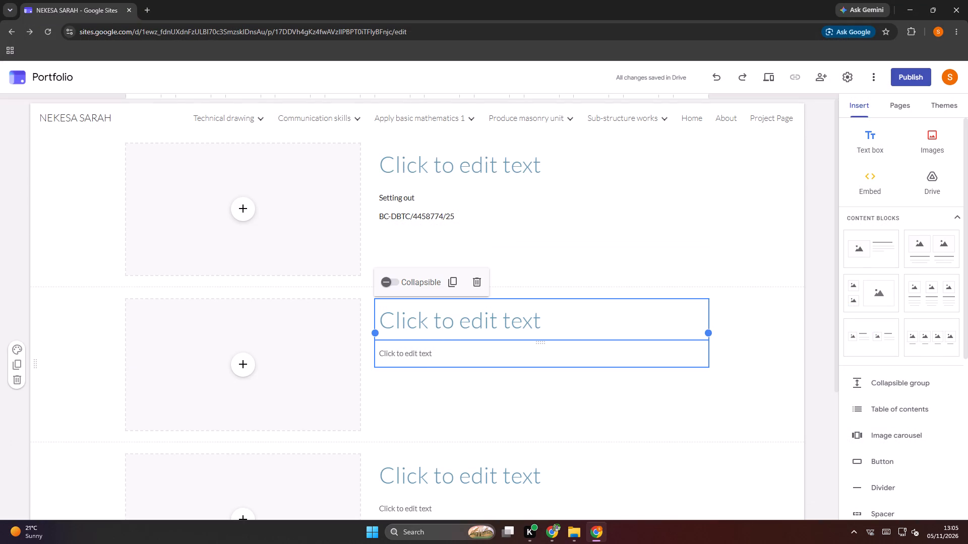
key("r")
Enter "Trench excavation" as the body text beneath the heading of the second content block.
left_click(440, 354)
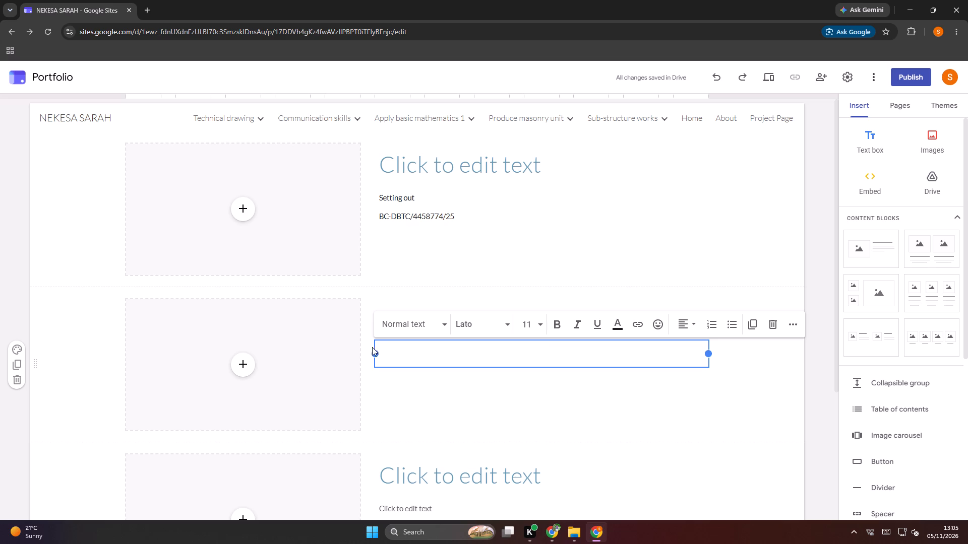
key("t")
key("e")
key("BackSpace")
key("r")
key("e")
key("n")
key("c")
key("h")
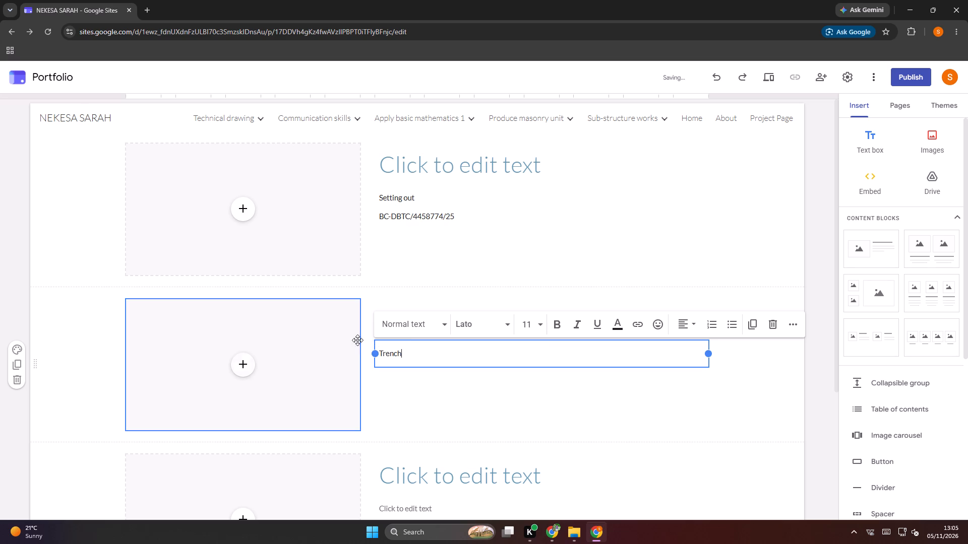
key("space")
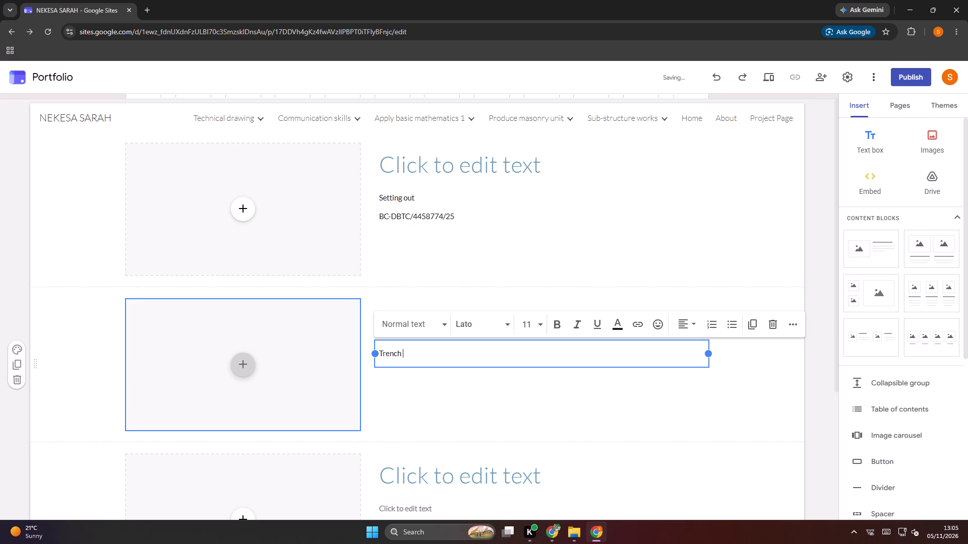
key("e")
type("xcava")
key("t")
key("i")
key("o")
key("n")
Paste the copied registration number on a new line below "Trench excavation".
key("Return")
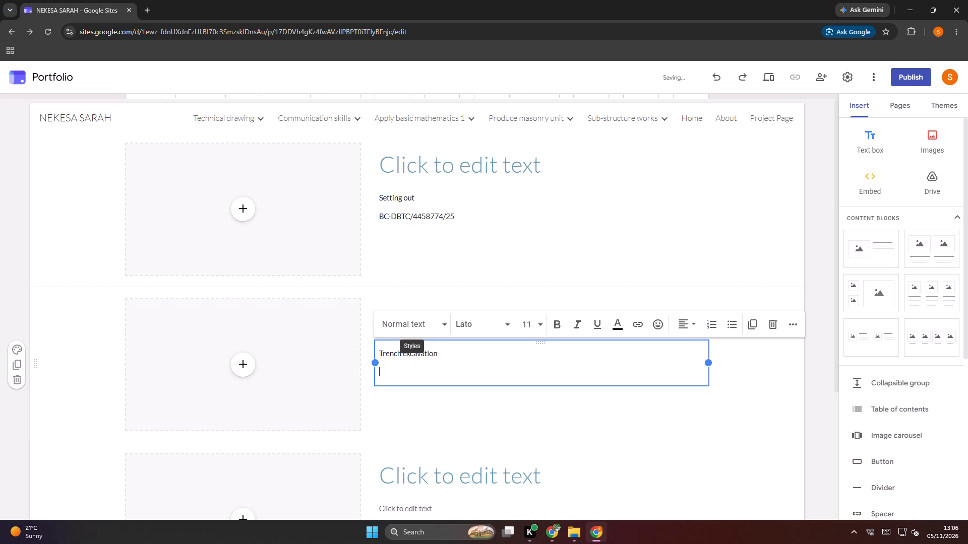
right_click(391, 369)
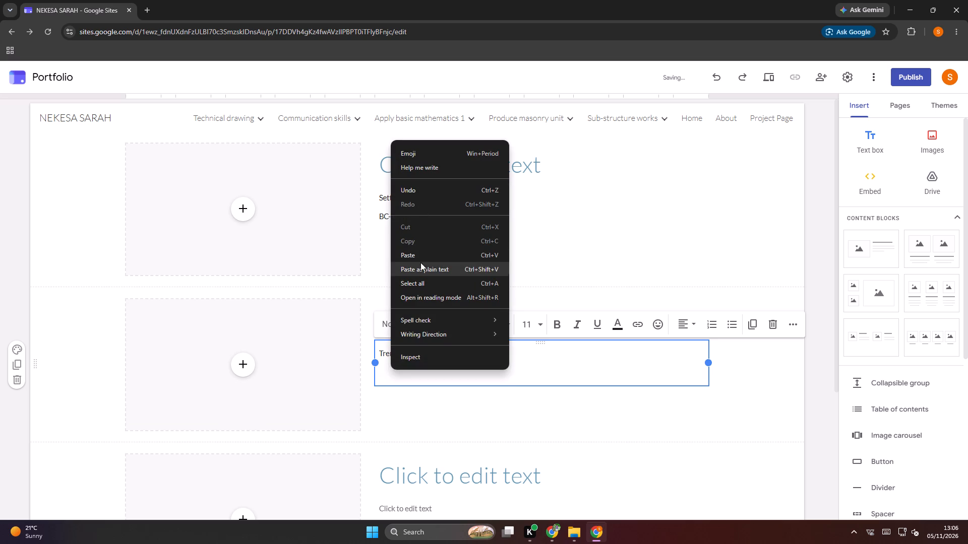
left_click(419, 257)
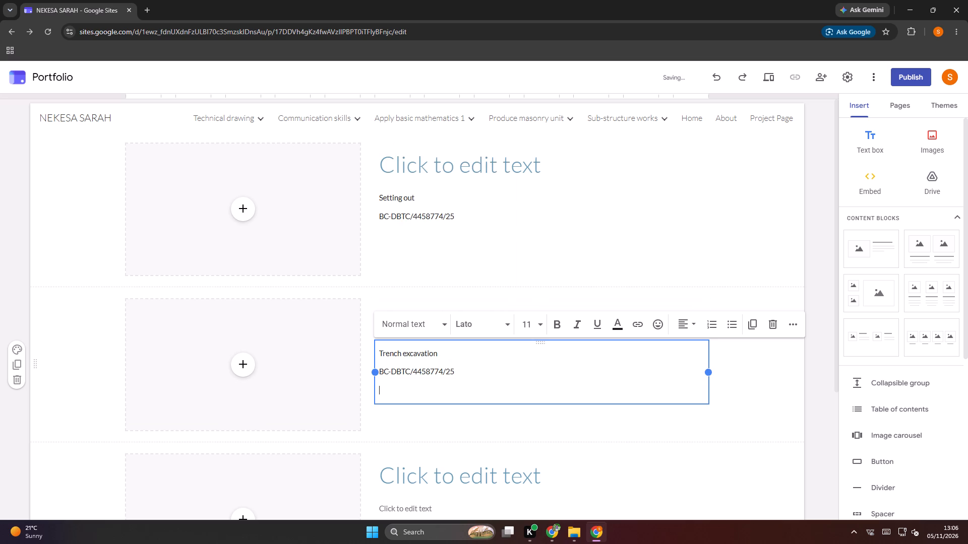
Upload 1000017811.jpg from the milash0 folder into the image placeholder of the "Trench excavation" block.
left_click(244, 369)
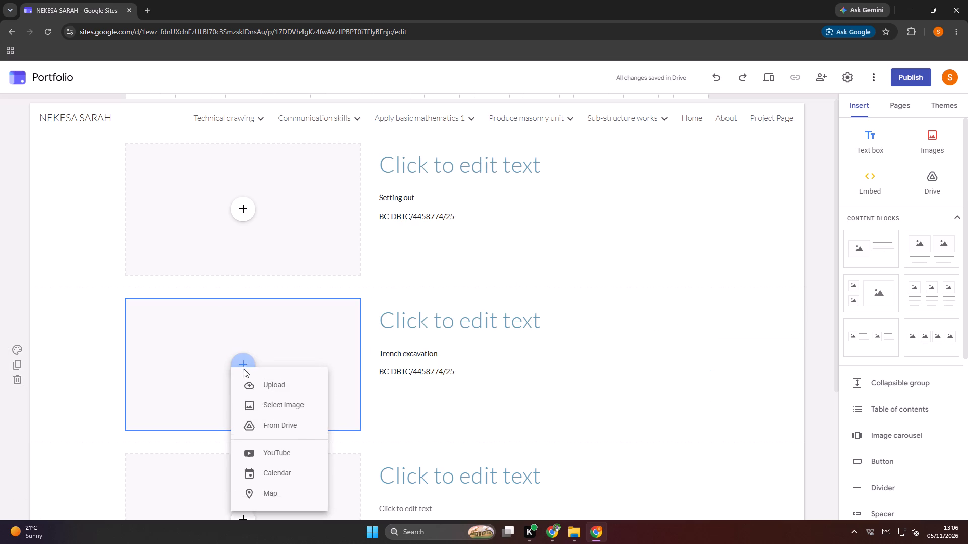
left_click(274, 386)
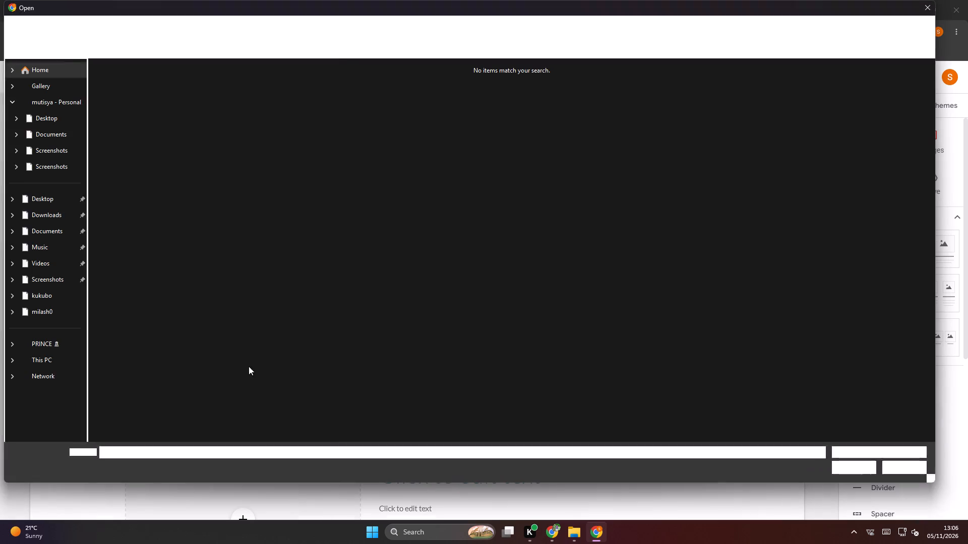
left_click(33, 310)
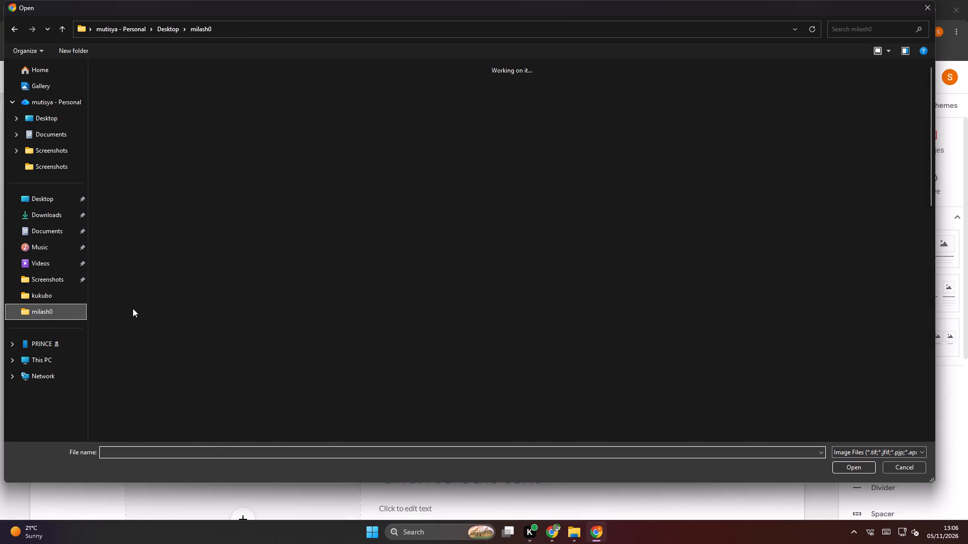
scroll(551, 332, "down", 3)
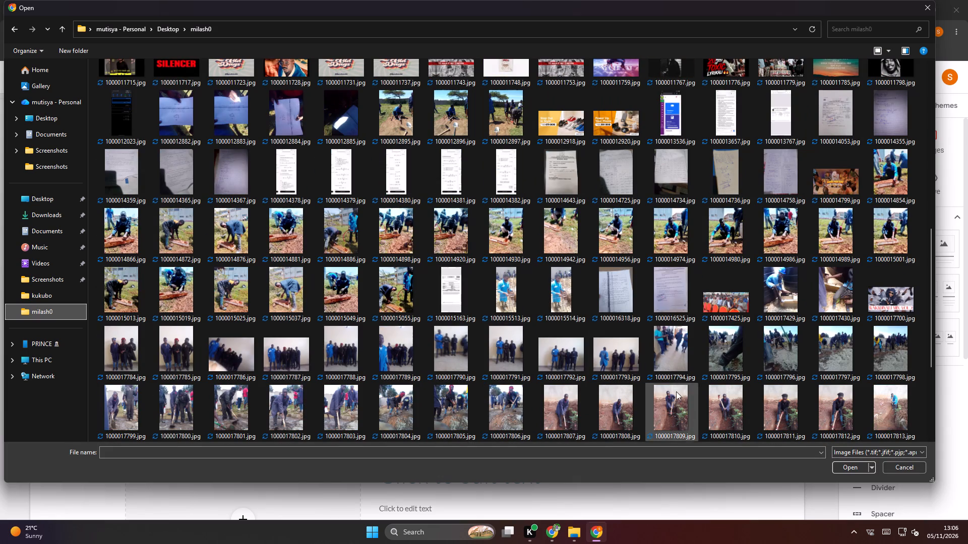
left_click(775, 410)
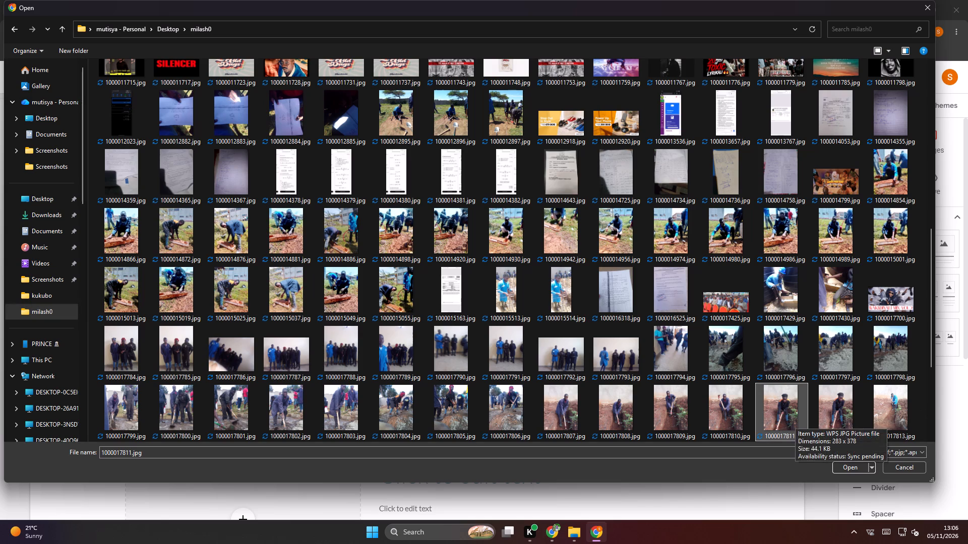
left_click(846, 468)
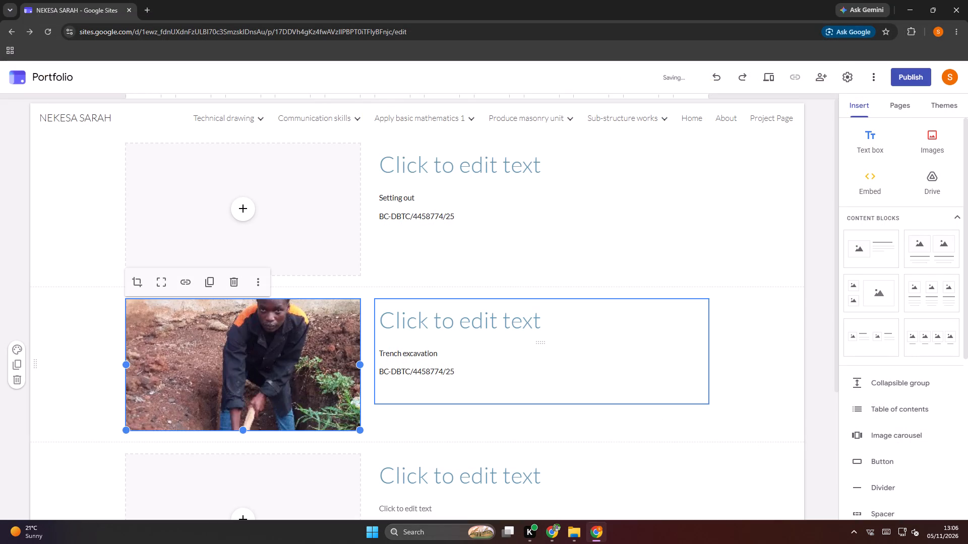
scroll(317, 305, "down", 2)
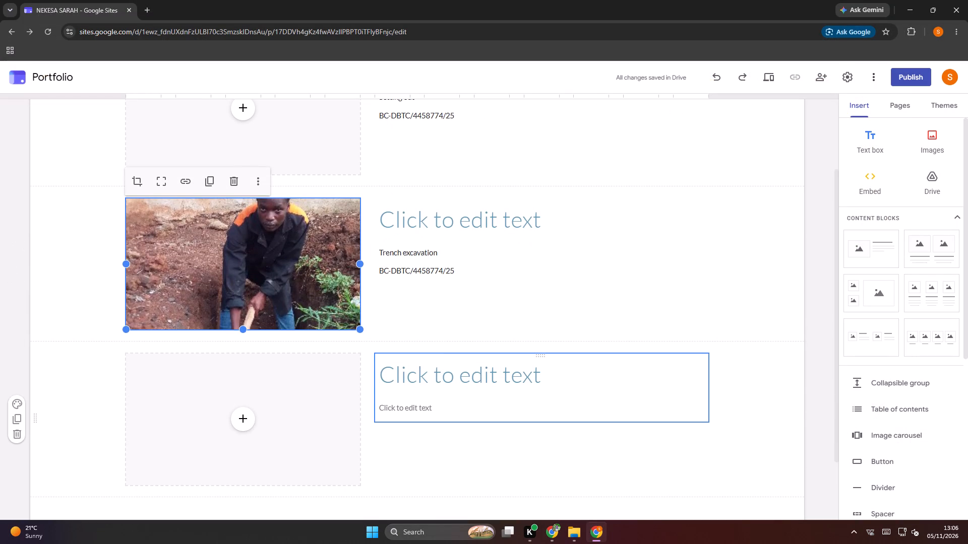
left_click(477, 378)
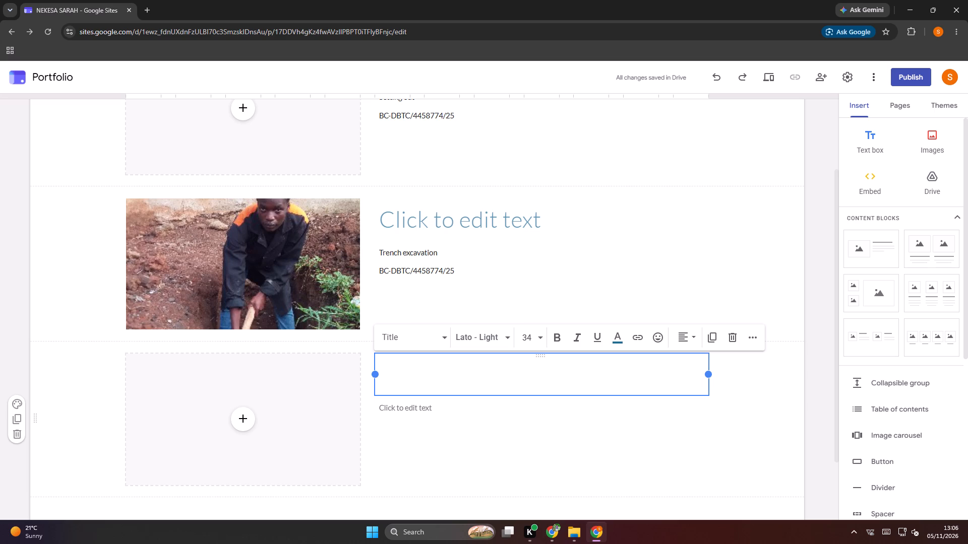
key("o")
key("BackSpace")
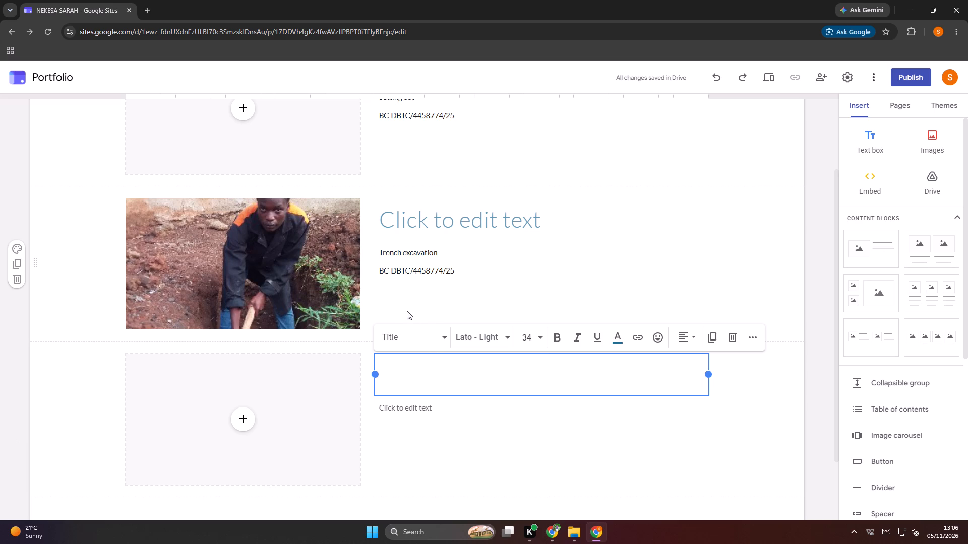
Enter "Oversight concrete" as the body text of the third content block and start a new line beneath it.
left_click(459, 412)
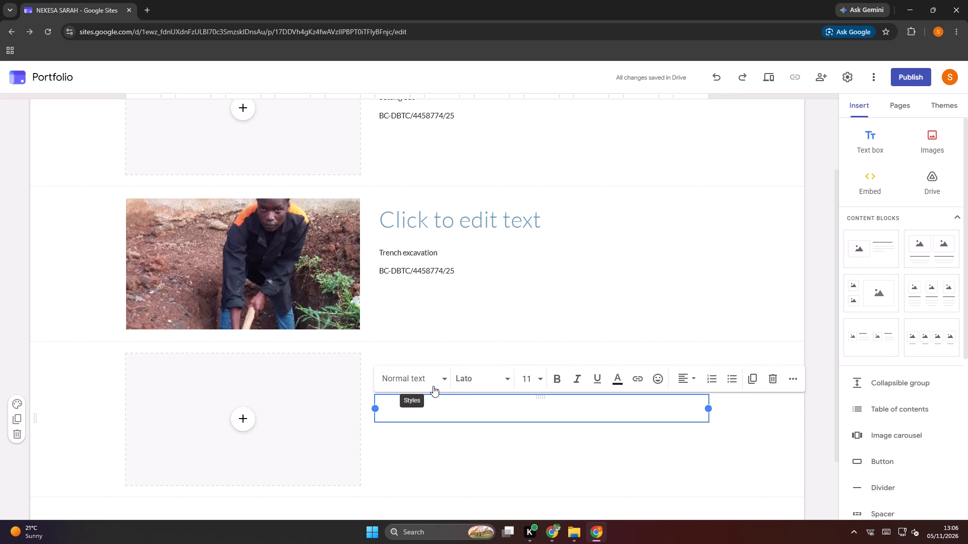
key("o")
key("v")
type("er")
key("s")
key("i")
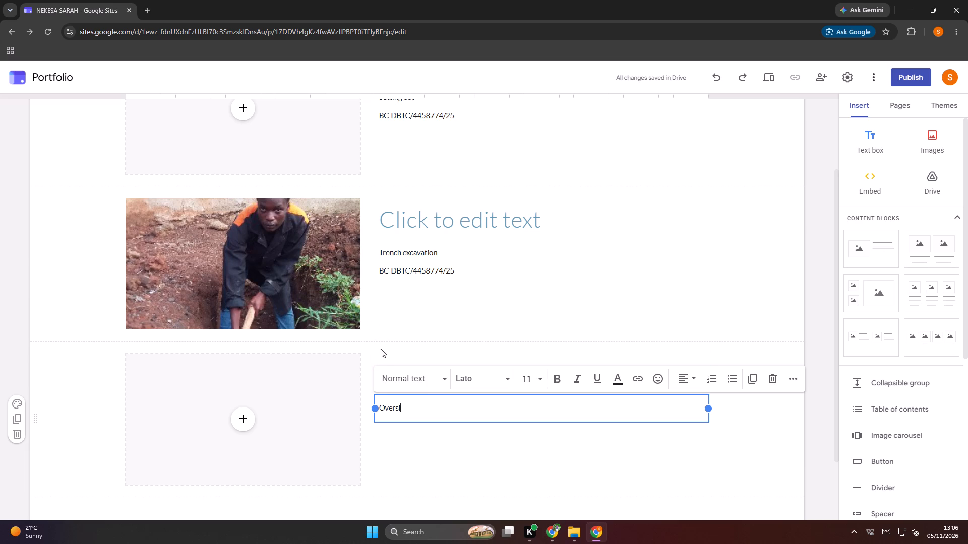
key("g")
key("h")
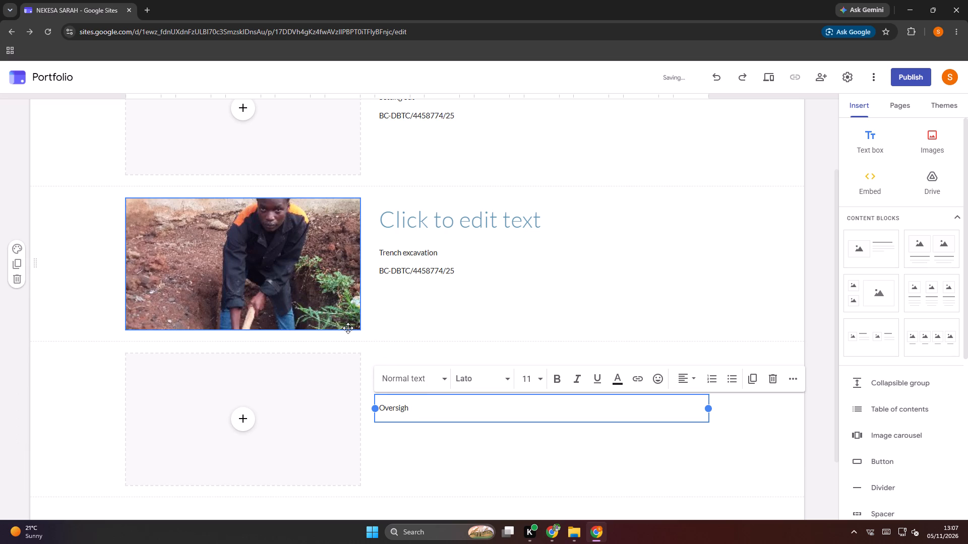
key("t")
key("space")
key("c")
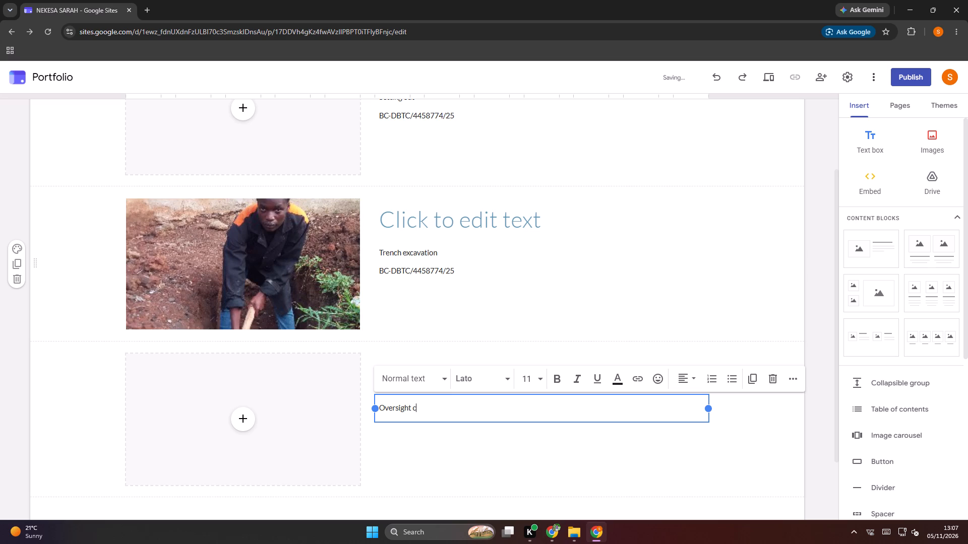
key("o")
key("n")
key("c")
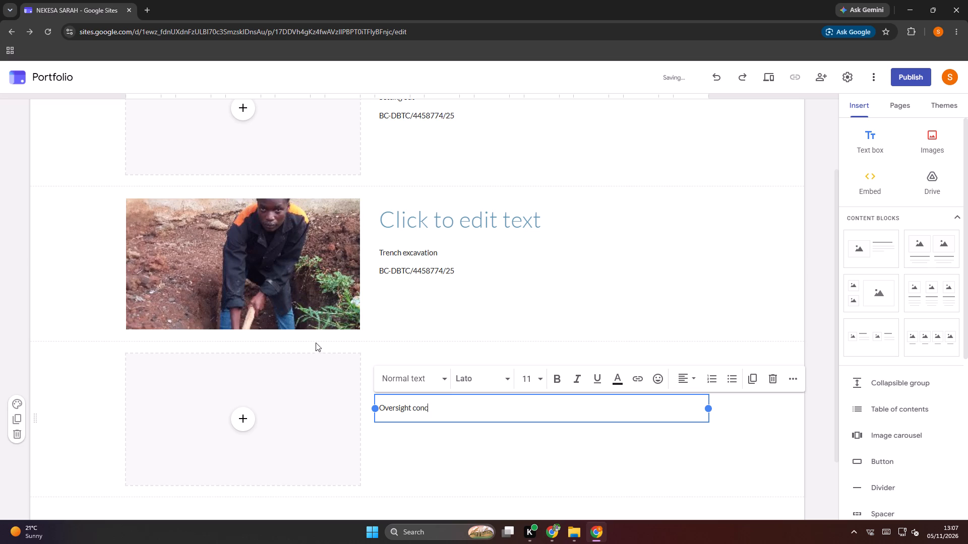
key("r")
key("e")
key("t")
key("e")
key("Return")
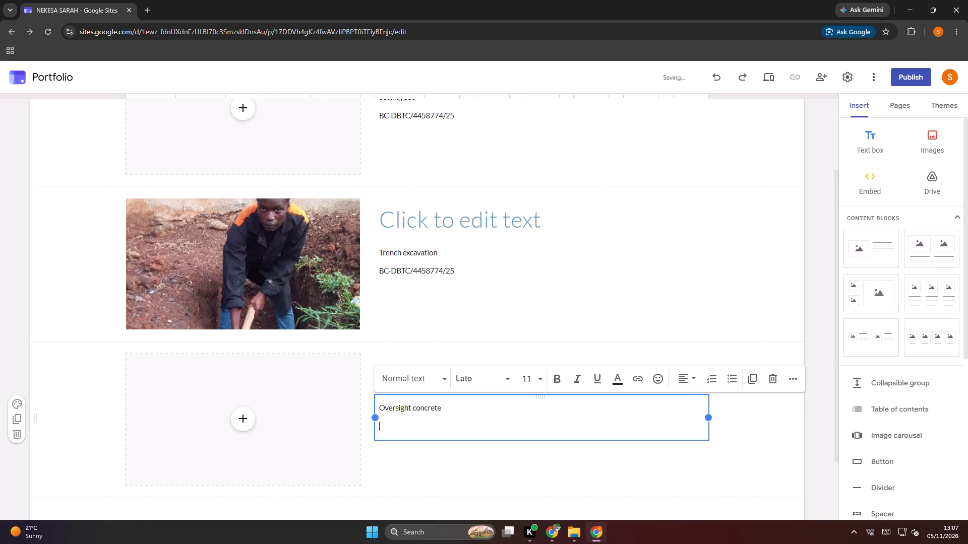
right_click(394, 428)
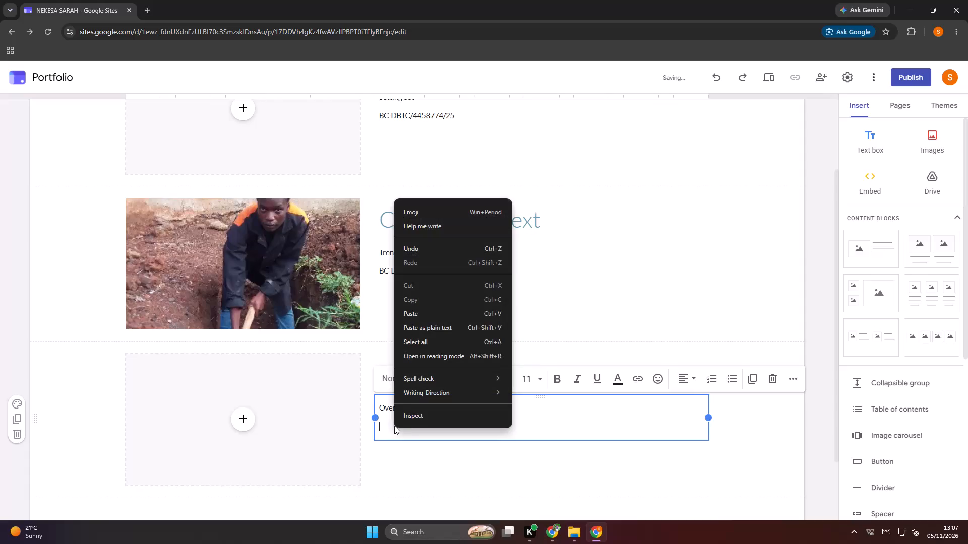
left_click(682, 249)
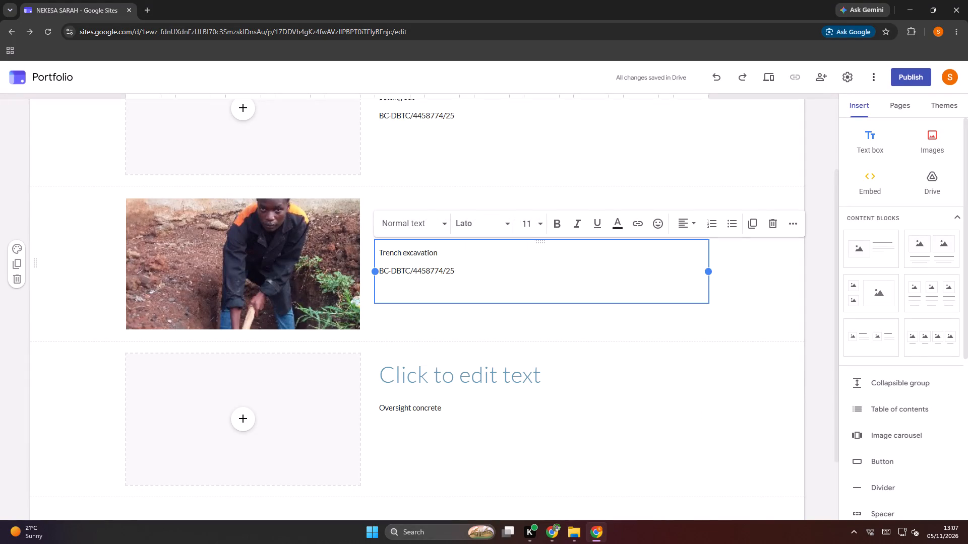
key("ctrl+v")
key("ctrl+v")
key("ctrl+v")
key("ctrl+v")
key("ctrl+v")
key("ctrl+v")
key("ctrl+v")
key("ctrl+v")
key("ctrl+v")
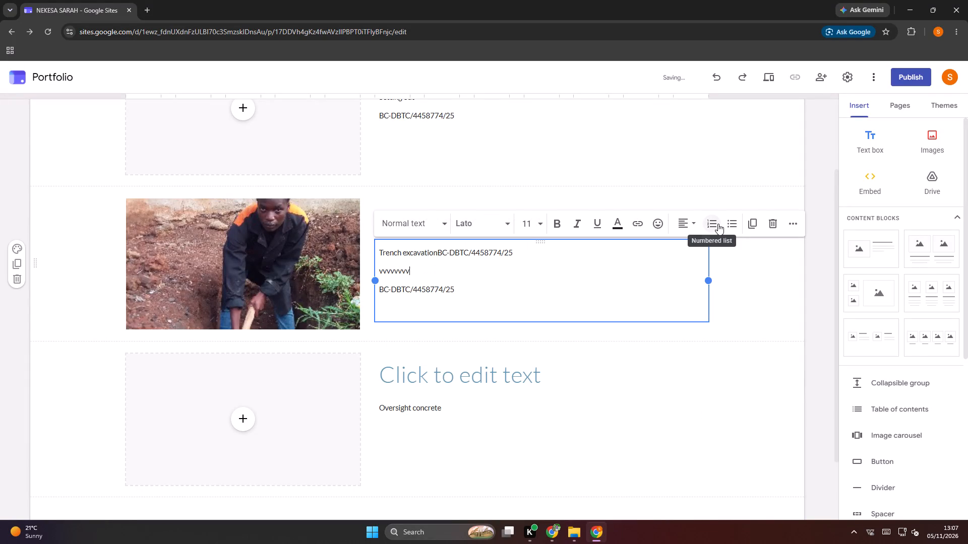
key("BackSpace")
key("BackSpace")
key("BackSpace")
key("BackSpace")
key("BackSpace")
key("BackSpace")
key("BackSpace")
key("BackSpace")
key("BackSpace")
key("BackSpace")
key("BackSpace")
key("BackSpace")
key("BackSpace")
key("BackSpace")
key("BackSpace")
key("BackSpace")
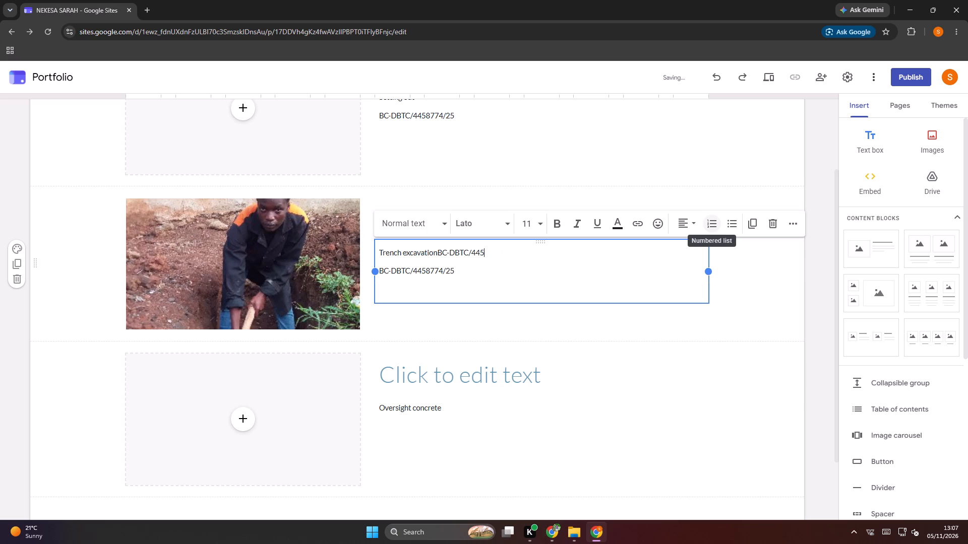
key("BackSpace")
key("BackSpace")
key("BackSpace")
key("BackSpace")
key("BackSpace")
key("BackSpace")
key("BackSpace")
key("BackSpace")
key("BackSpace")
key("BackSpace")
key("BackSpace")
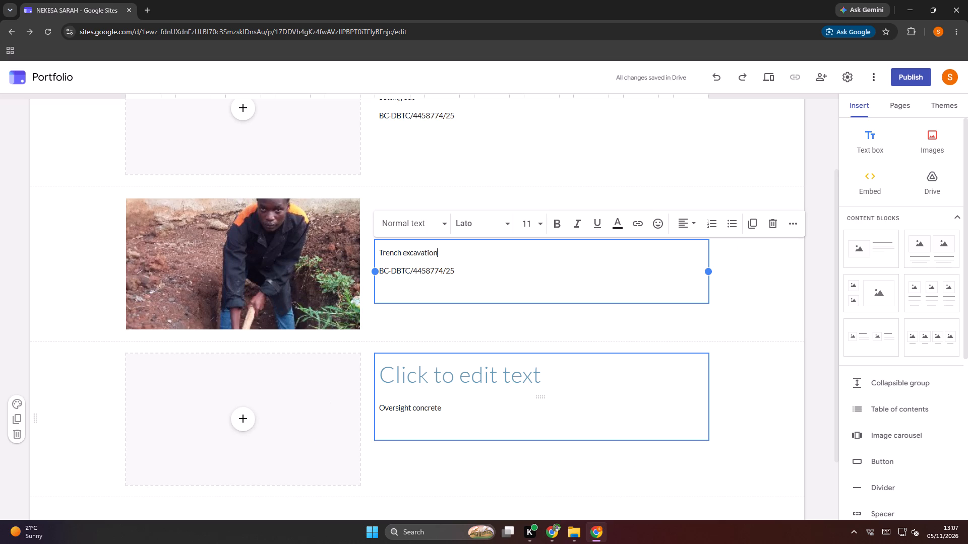
Paste the copied registration number on a new line below "Oversight concrete" in the third content block.
left_click(448, 414)
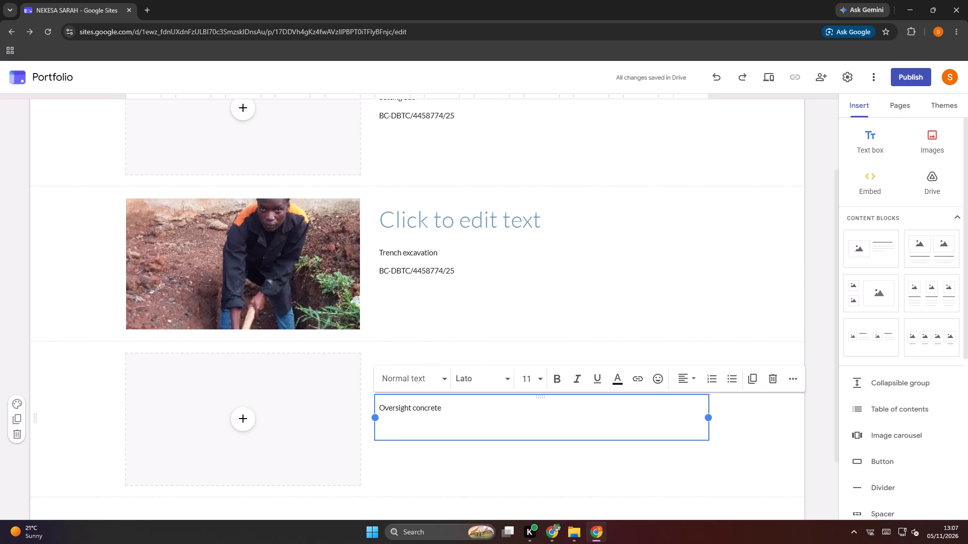
key("Return")
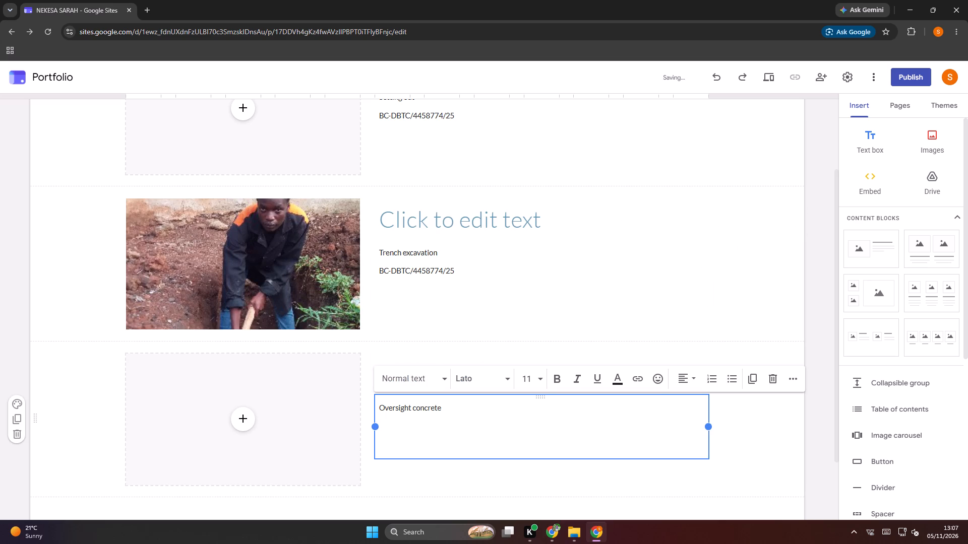
key("ctrl+v")
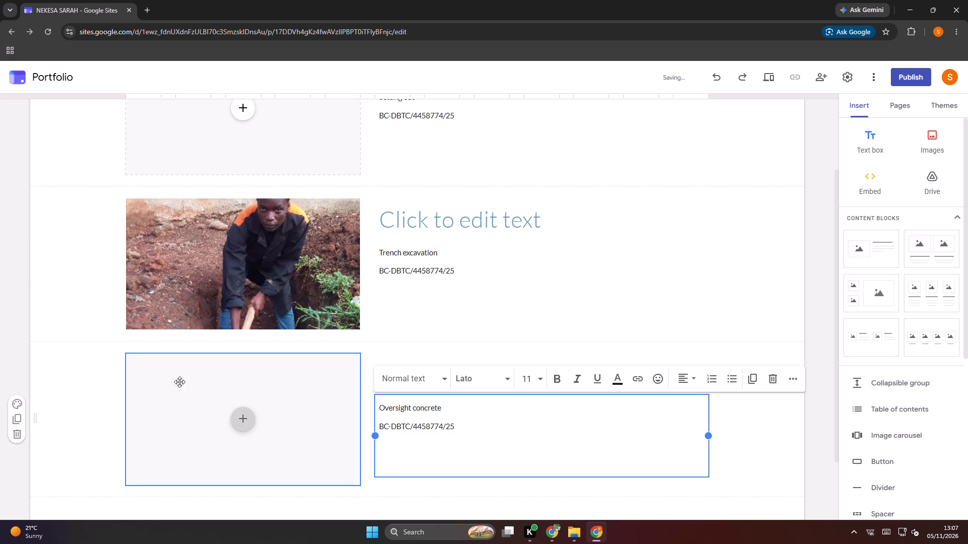
Start an image upload for the "Oversight concrete" block's placeholder and look through the milash0 folder for a suitable photo.
left_click(243, 423)
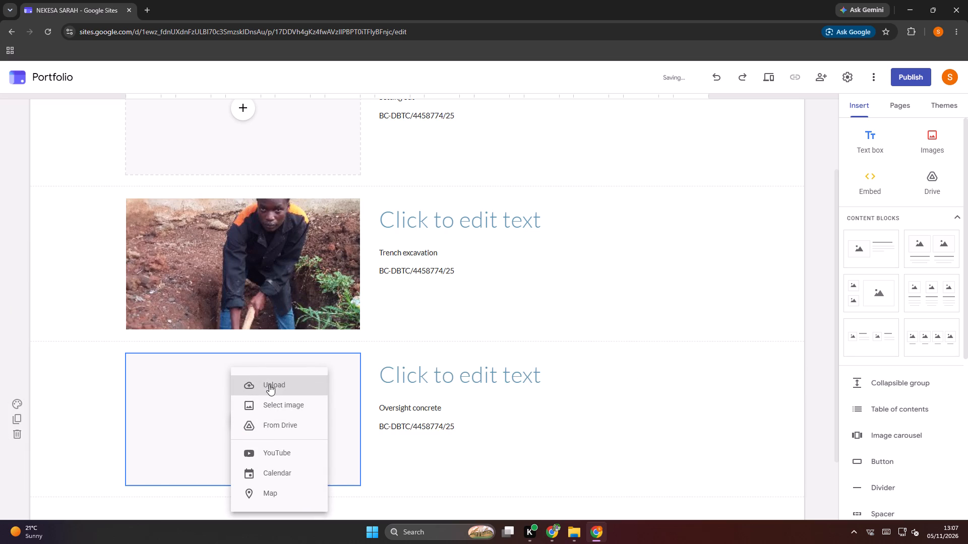
left_click(269, 384)
left_click(237, 419)
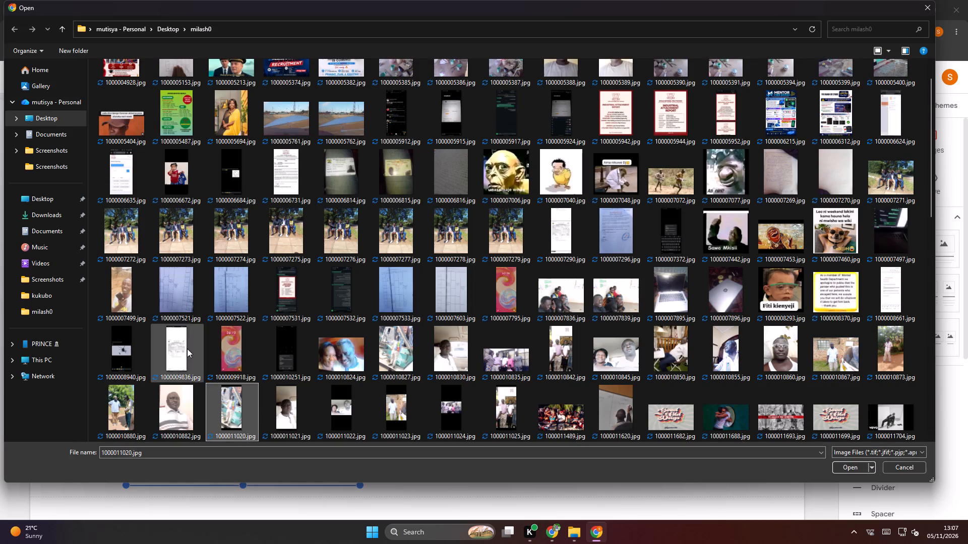
scroll(557, 367, "down", 5)
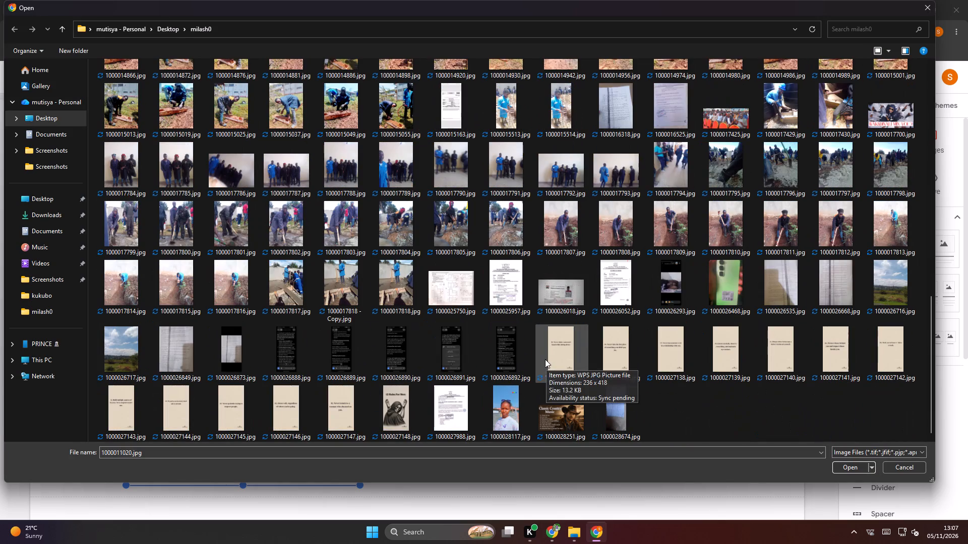
scroll(545, 359, "down", 3)
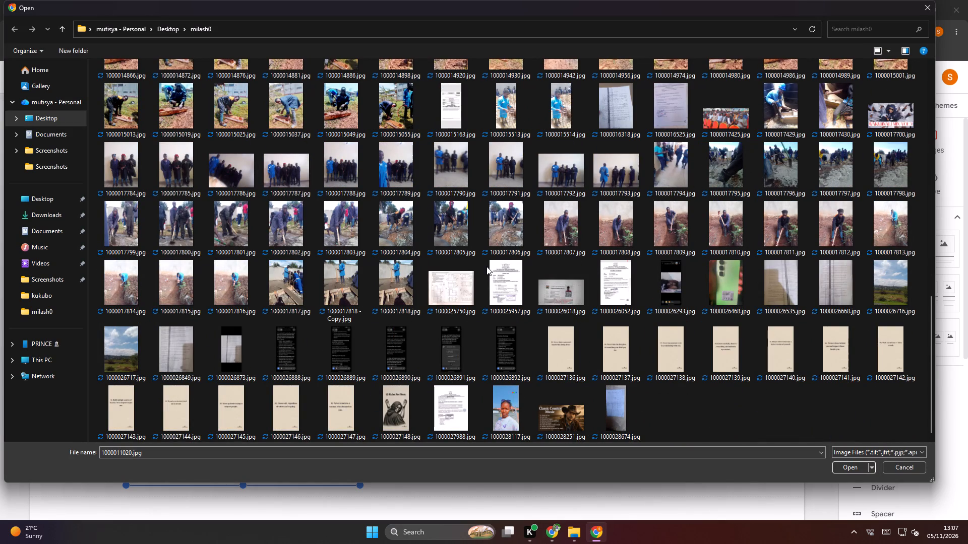
scroll(429, 291, "up", 2)
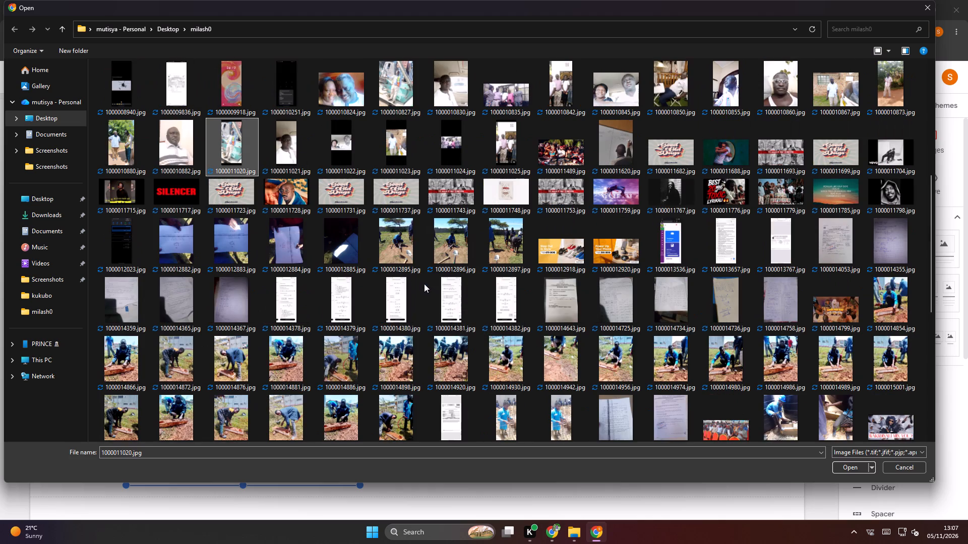
scroll(420, 276, "down", 3)
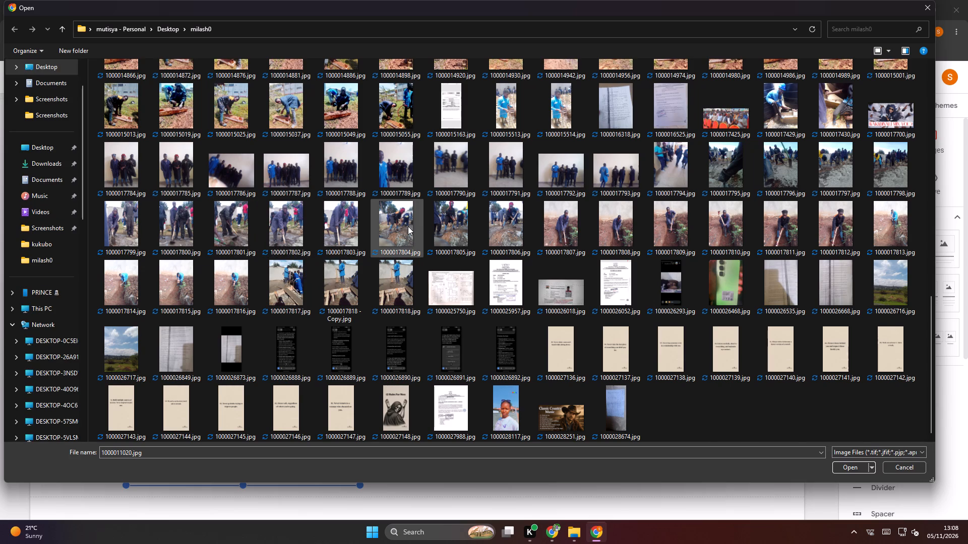
scroll(411, 226, "up", 2)
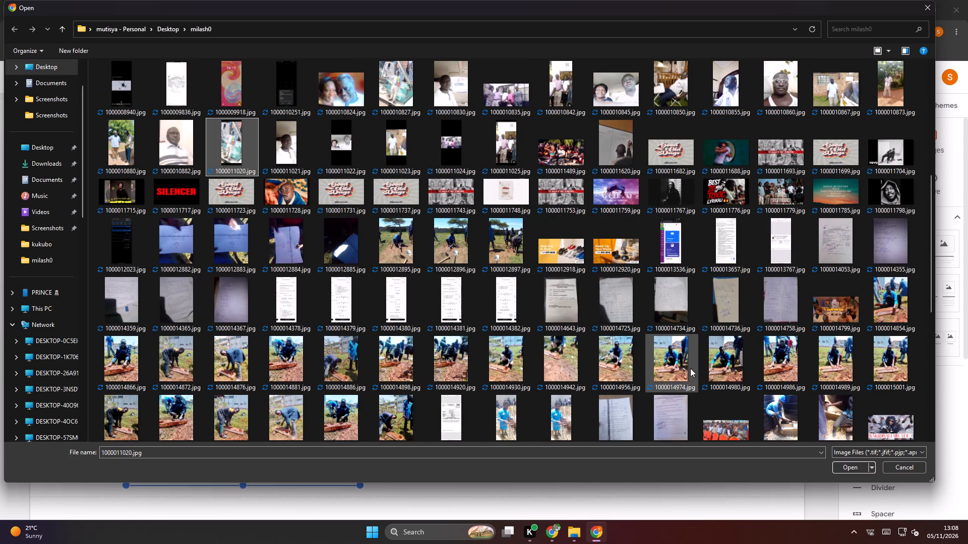
scroll(730, 389, "down", 1)
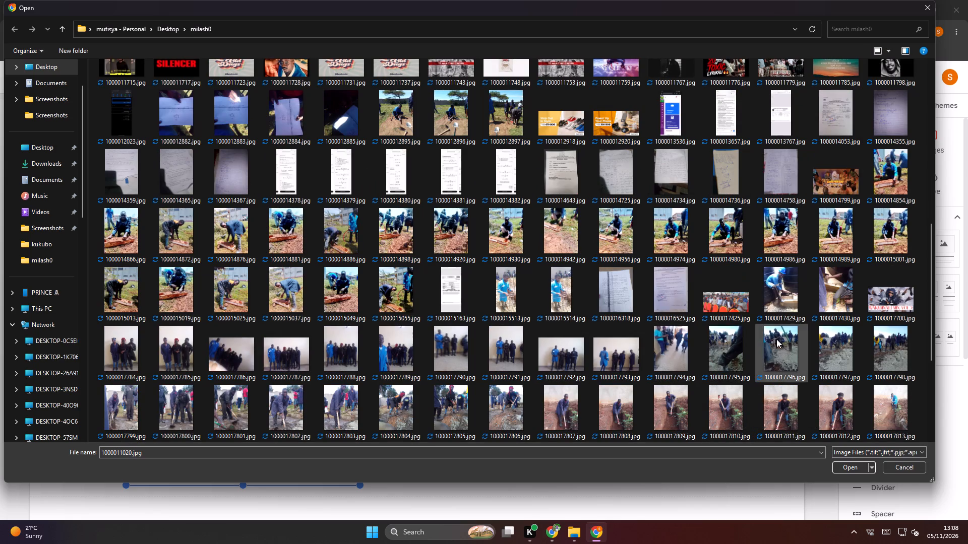
scroll(334, 323, "down", 3)
scroll(334, 325, "up", 7)
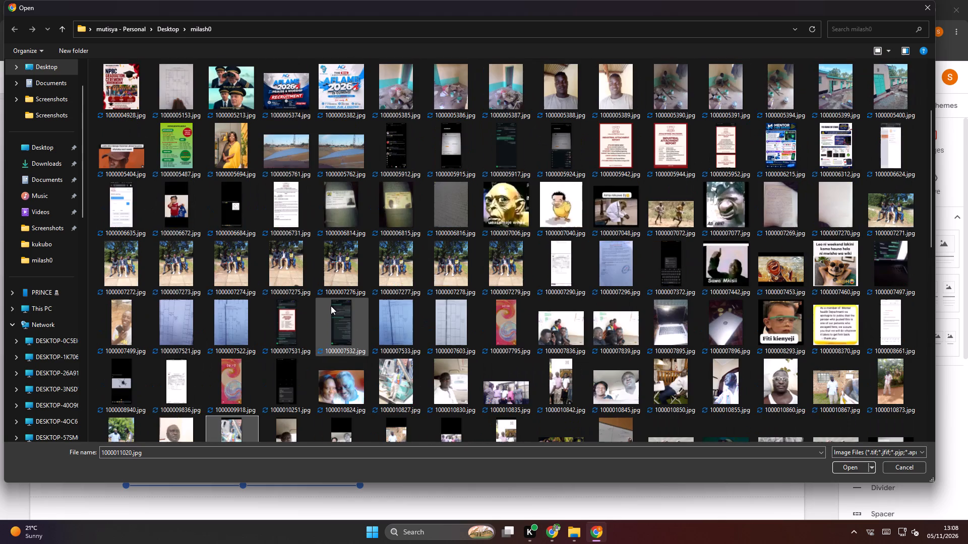
scroll(331, 306, "up", 4)
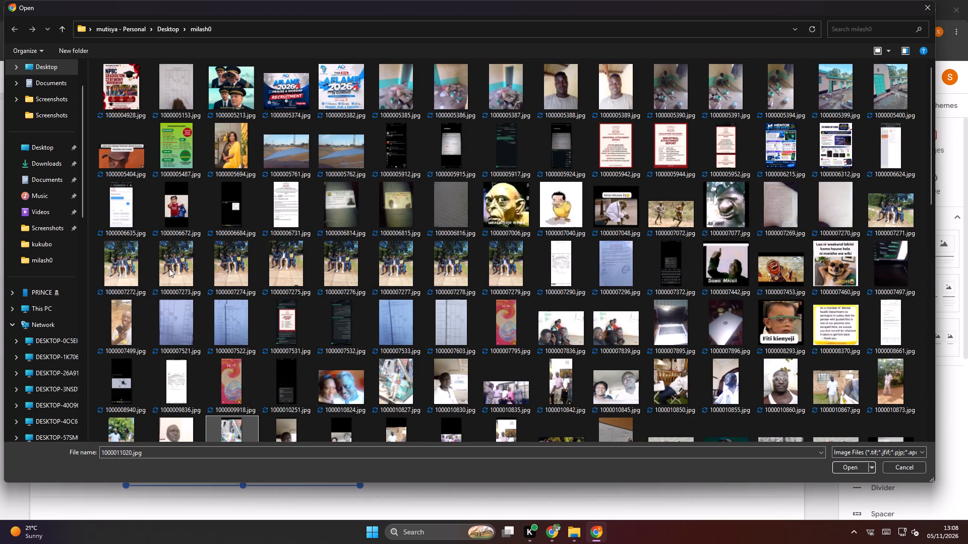
scroll(551, 294, "down", 1)
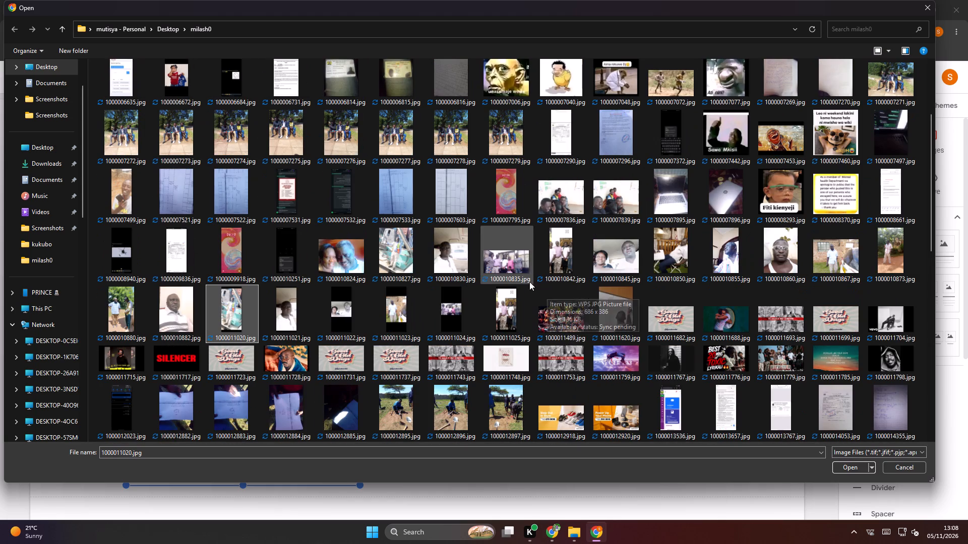
scroll(451, 355, "down", 1)
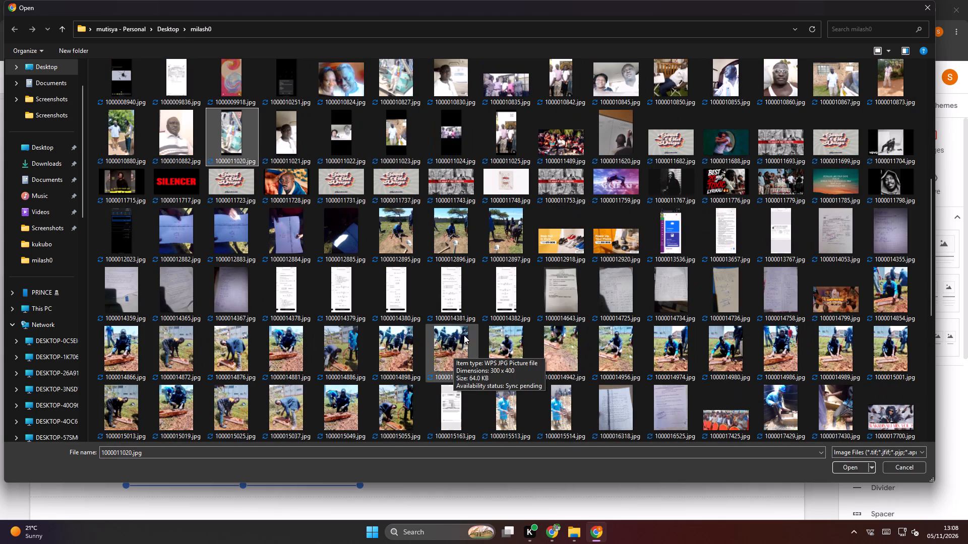
scroll(339, 382, "down", 2)
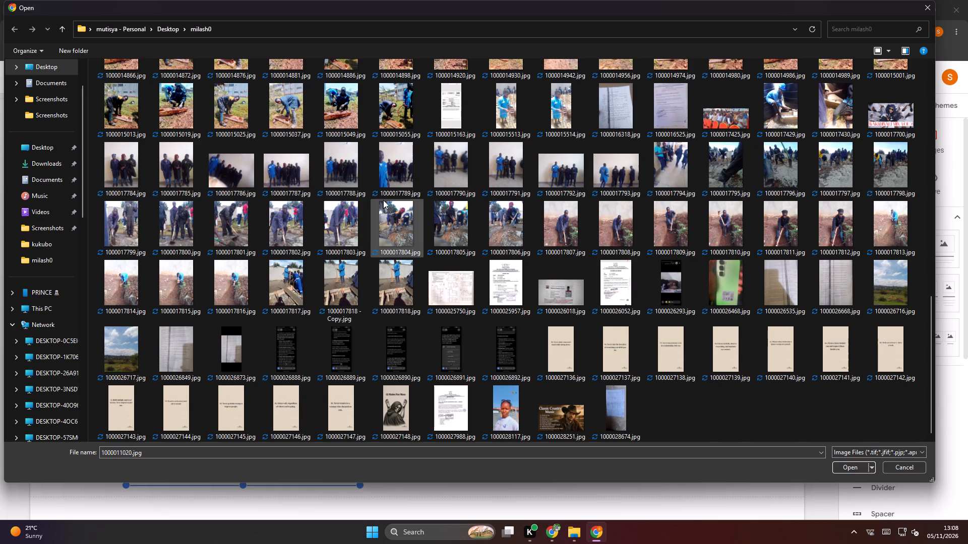
scroll(383, 200, "up", 1)
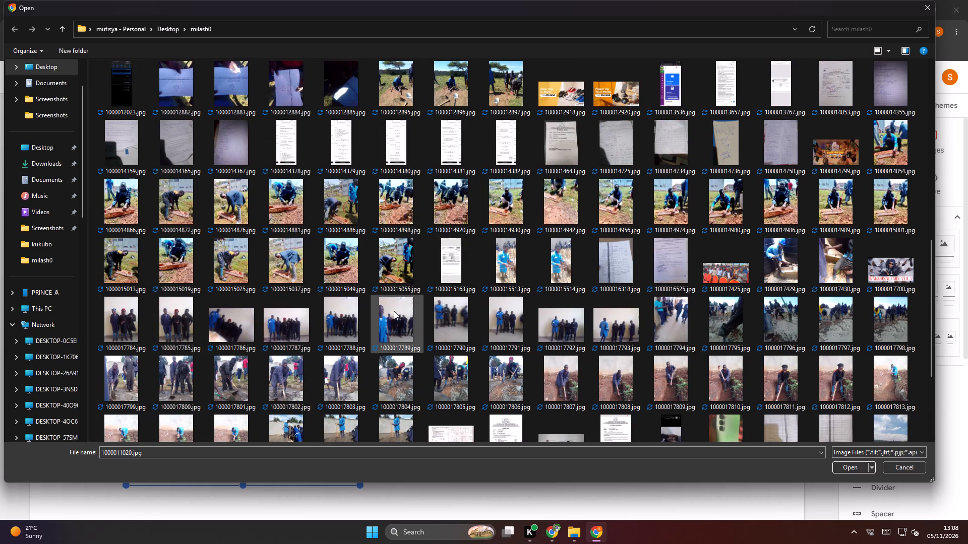
scroll(379, 344, "down", 1)
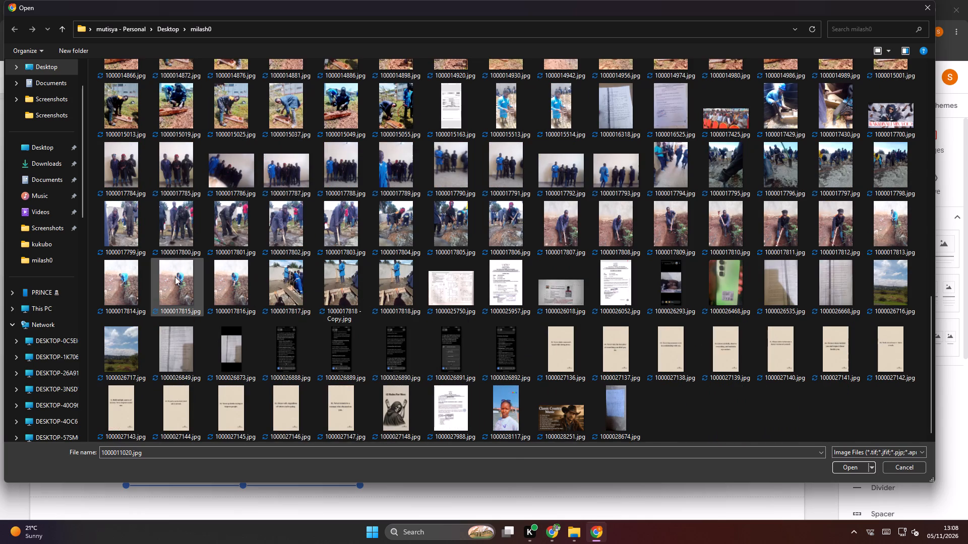
scroll(283, 291, "down", 13)
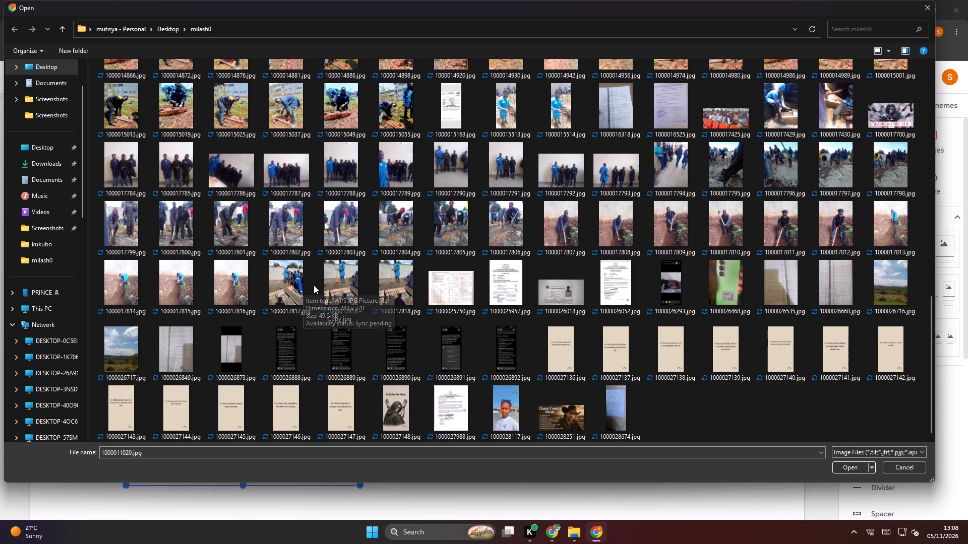
scroll(314, 285, "down", 7)
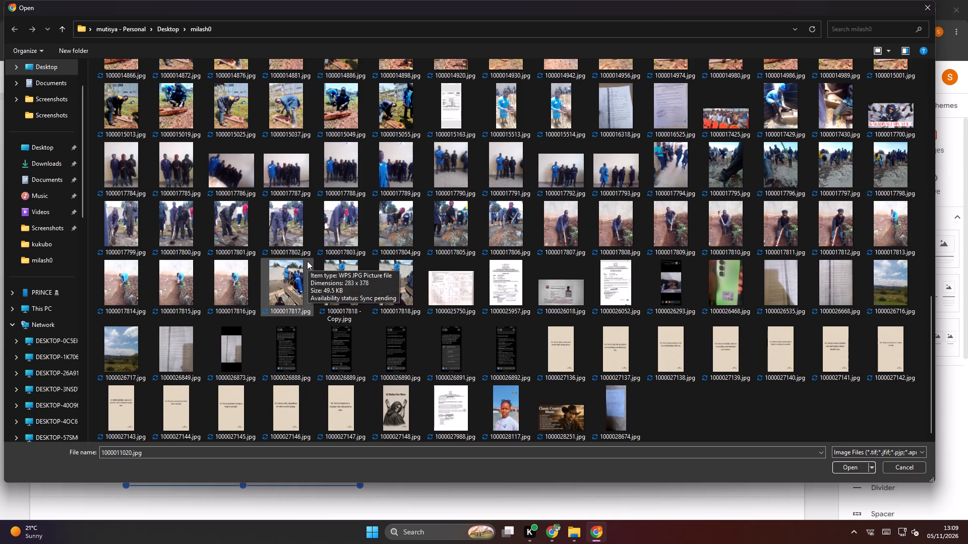
scroll(351, 344, "up", 2)
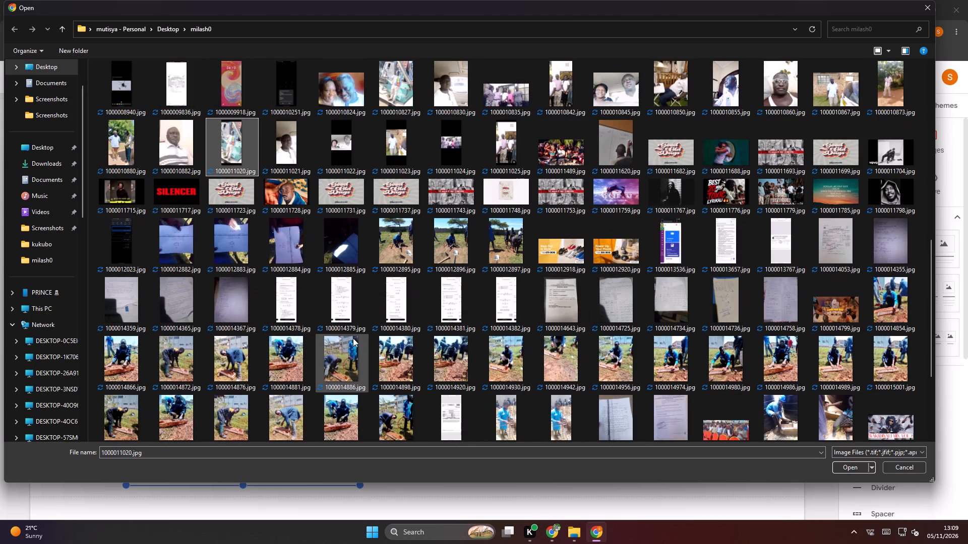
scroll(353, 338, "down", 4)
scroll(353, 336, "up", 2)
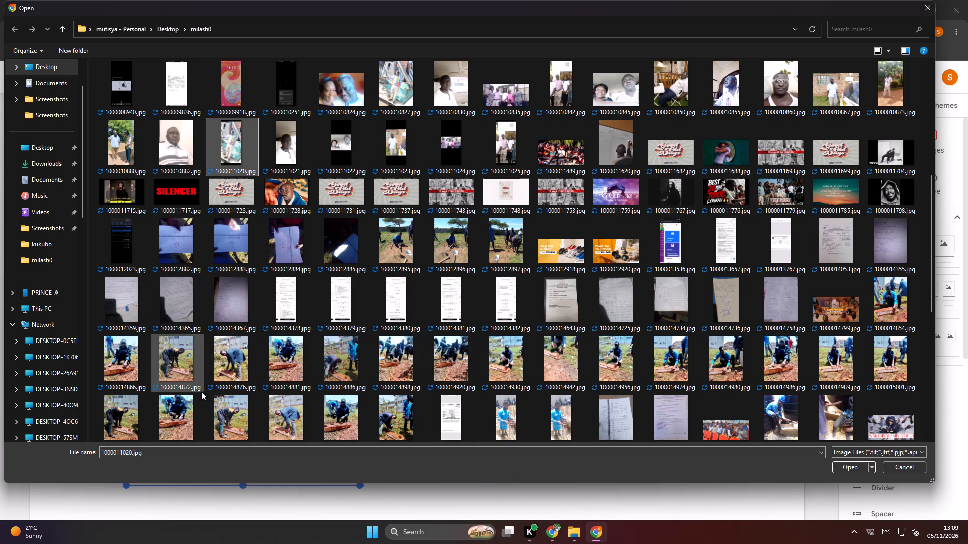
scroll(305, 331, "down", 3)
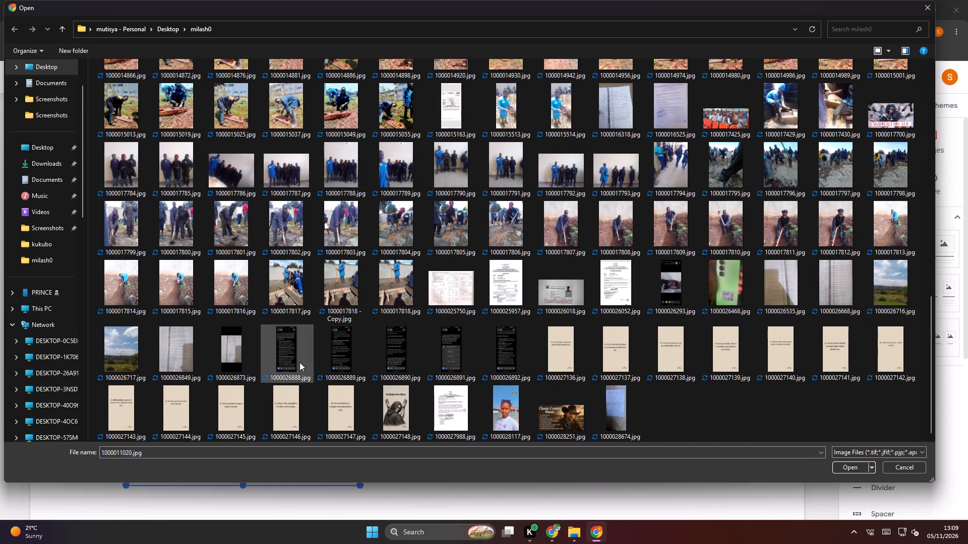
scroll(305, 344, "down", 4)
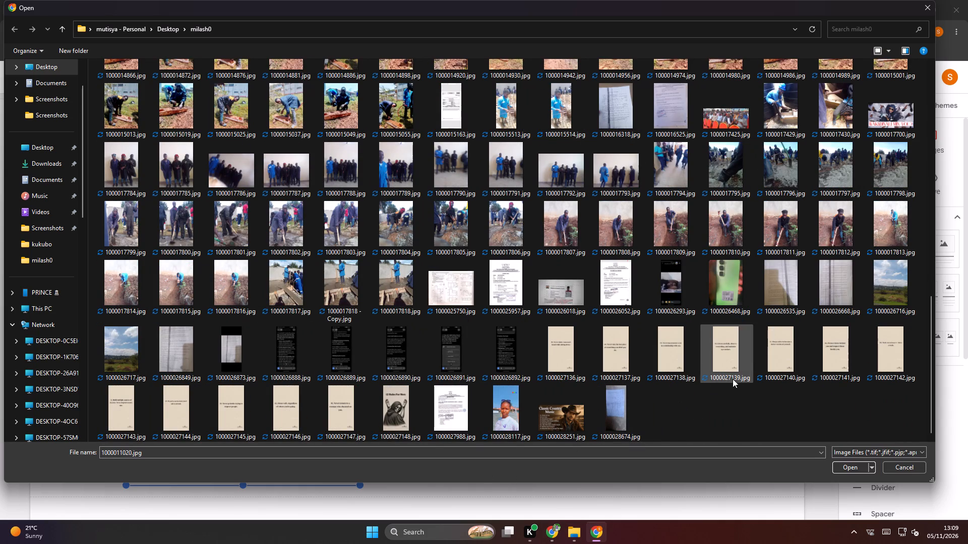
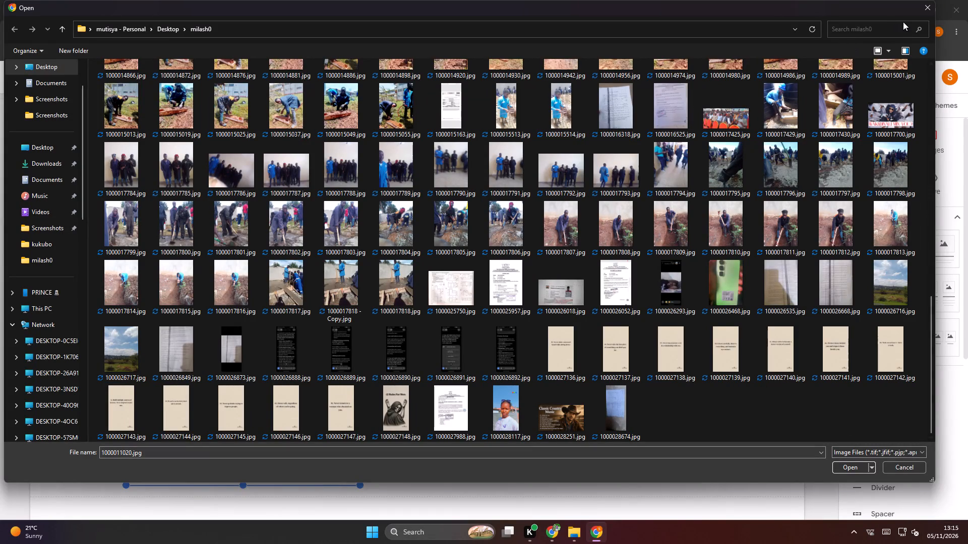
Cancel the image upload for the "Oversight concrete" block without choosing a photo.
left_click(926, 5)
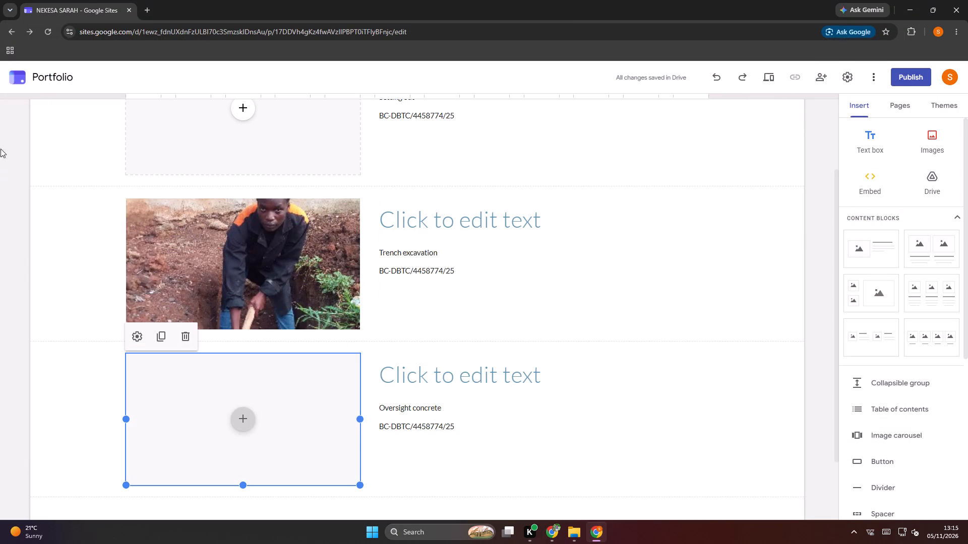
Leave the Practical page, open the site's Home page and look through its content from top to bottom.
left_click(9, 31)
left_click(10, 31)
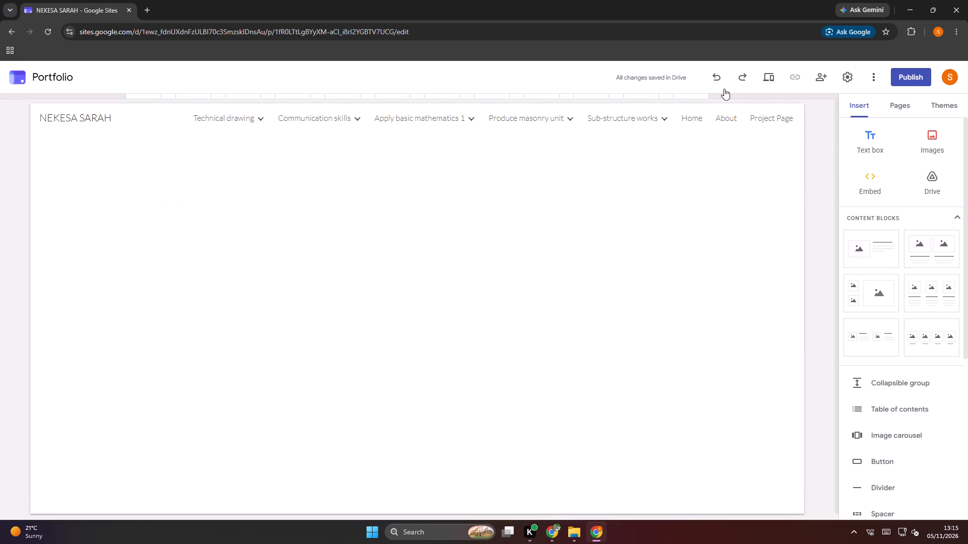
left_click(689, 118)
scroll(402, 379, "up", 4)
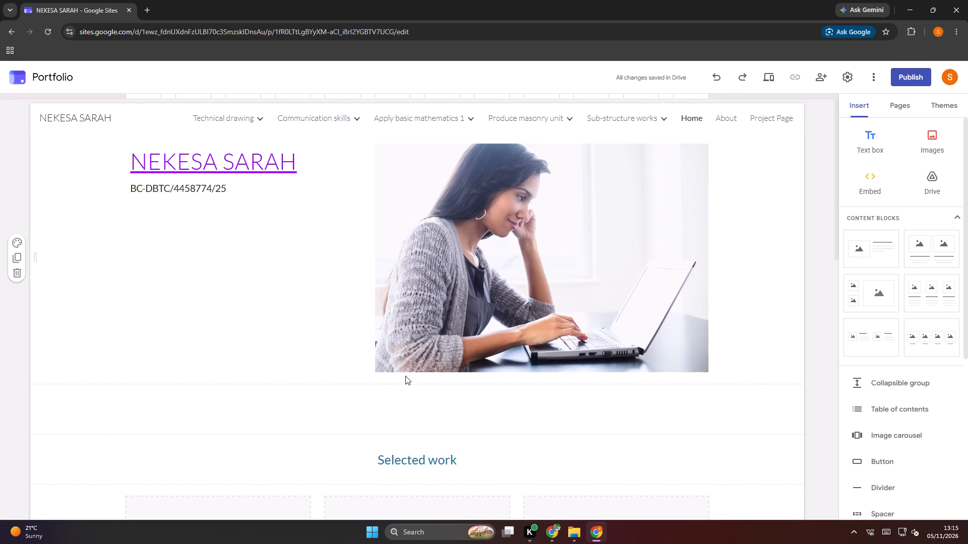
scroll(405, 376, "up", 3)
scroll(401, 368, "down", 12)
scroll(411, 383, "up", 3)
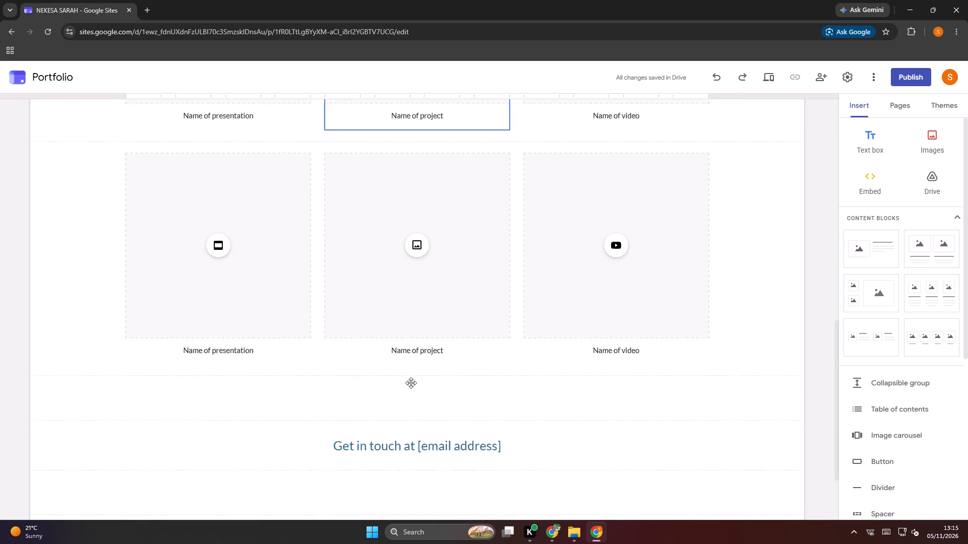
scroll(411, 383, "up", 6)
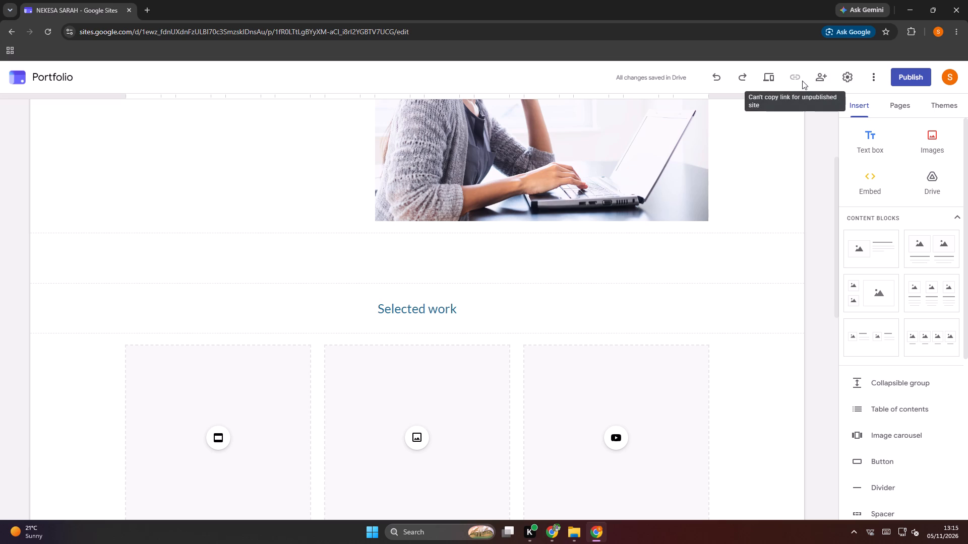
scroll(881, 395, "up", 5)
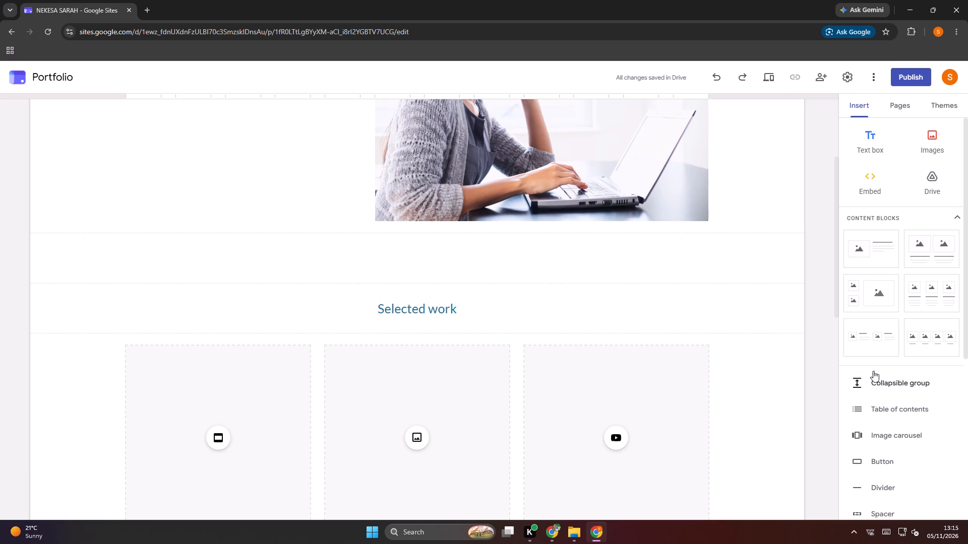
scroll(510, 212, "down", 15)
scroll(515, 210, "up", 4)
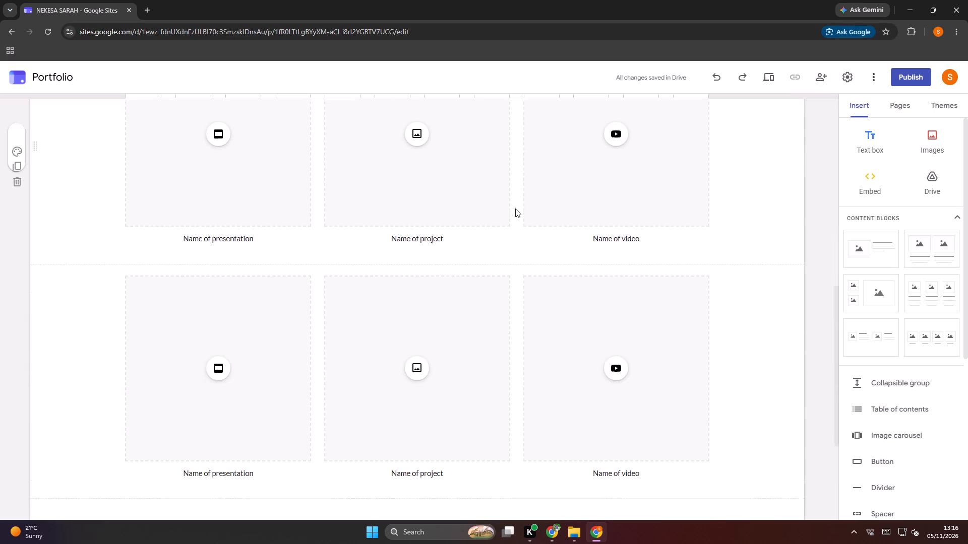
scroll(515, 209, "up", 18)
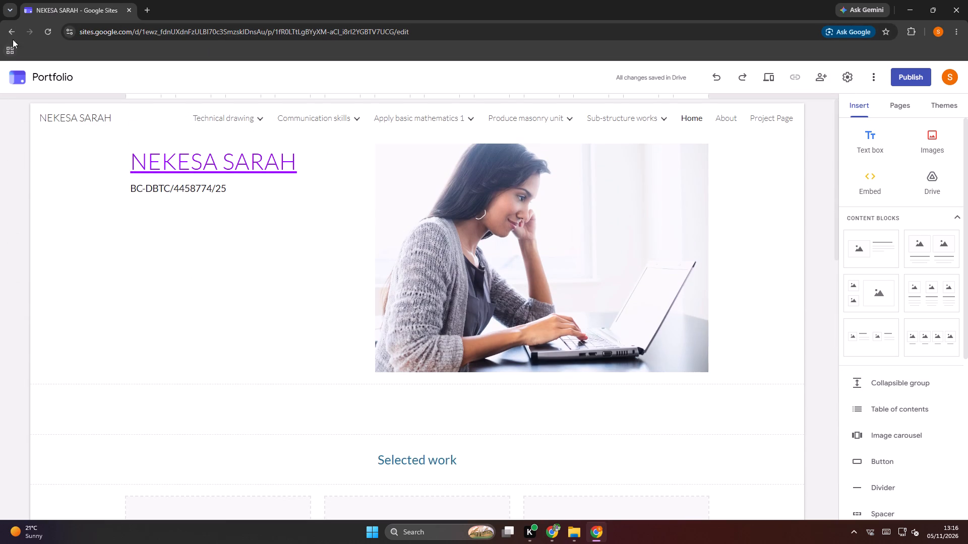
left_click(10, 31)
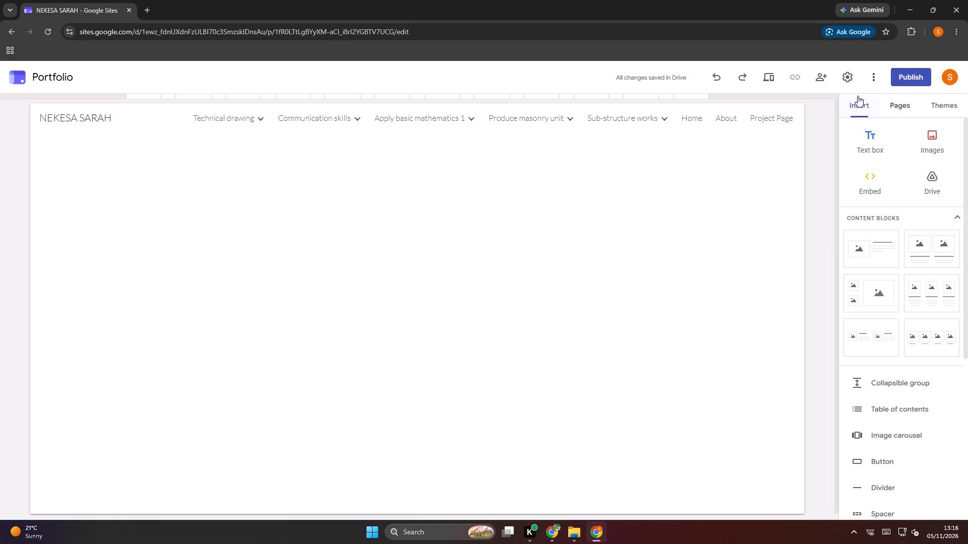
scroll(505, 195, "up", 4)
Switch to File Explorer and open the .thumbnails folder inside Pictures on the connected milasho jr phone's internal storage.
left_click(571, 533)
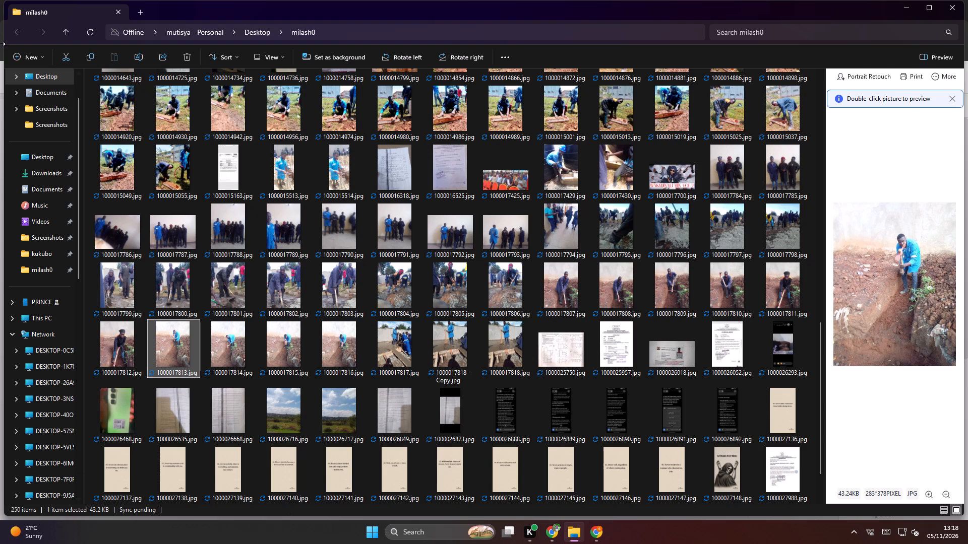
left_click(32, 154)
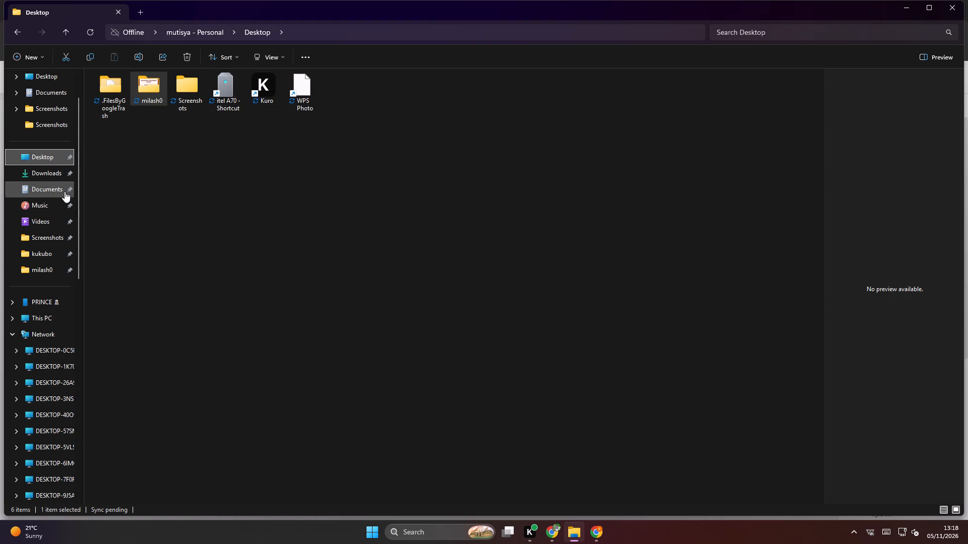
left_click(54, 321)
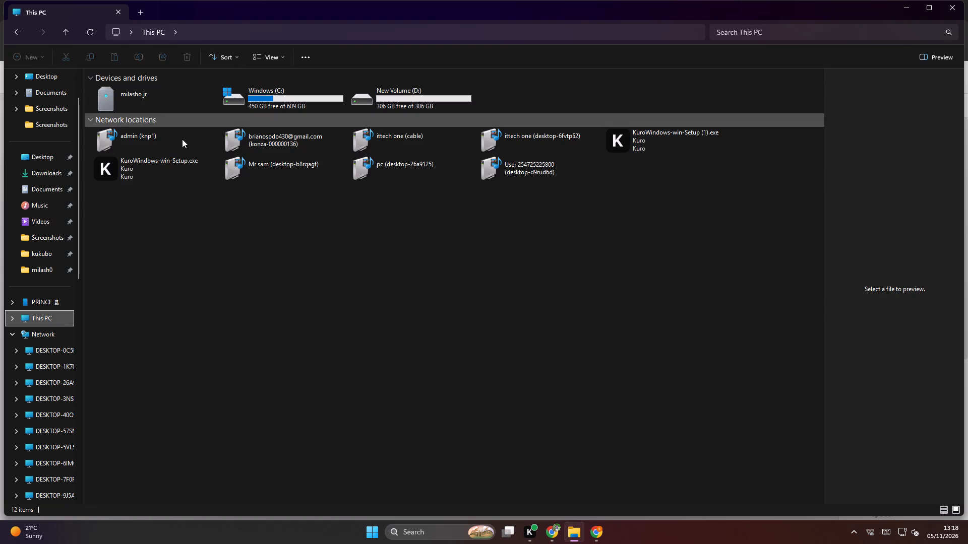
double_click(160, 101)
double_click(155, 82)
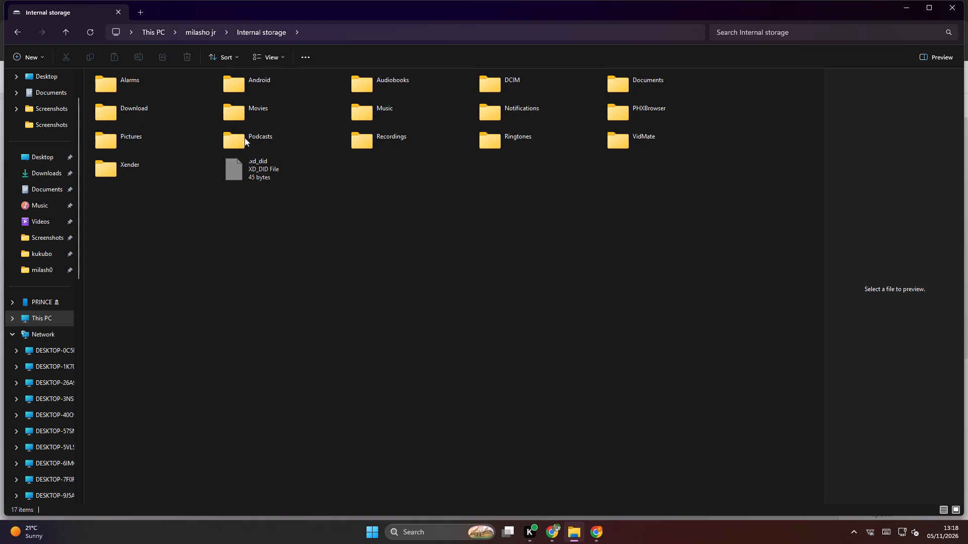
double_click(130, 140)
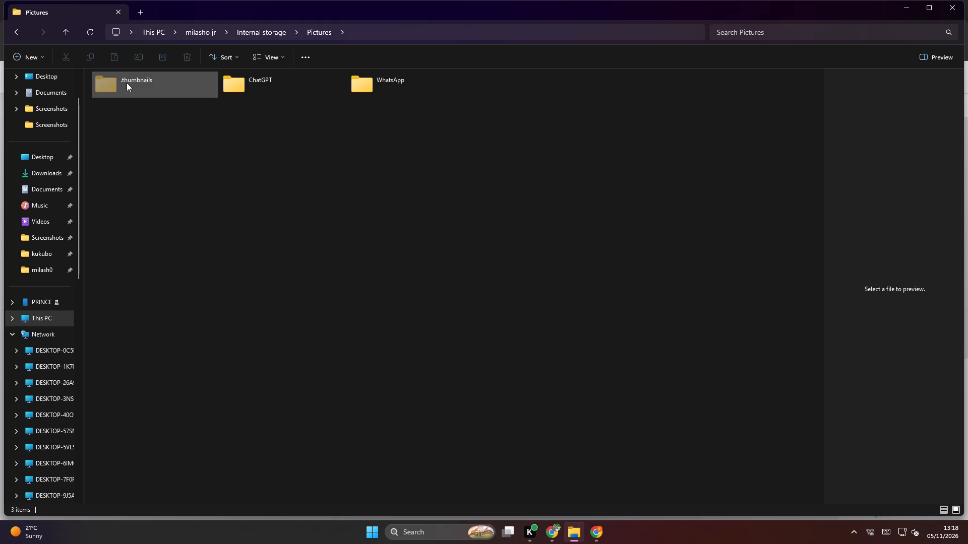
double_click(127, 83)
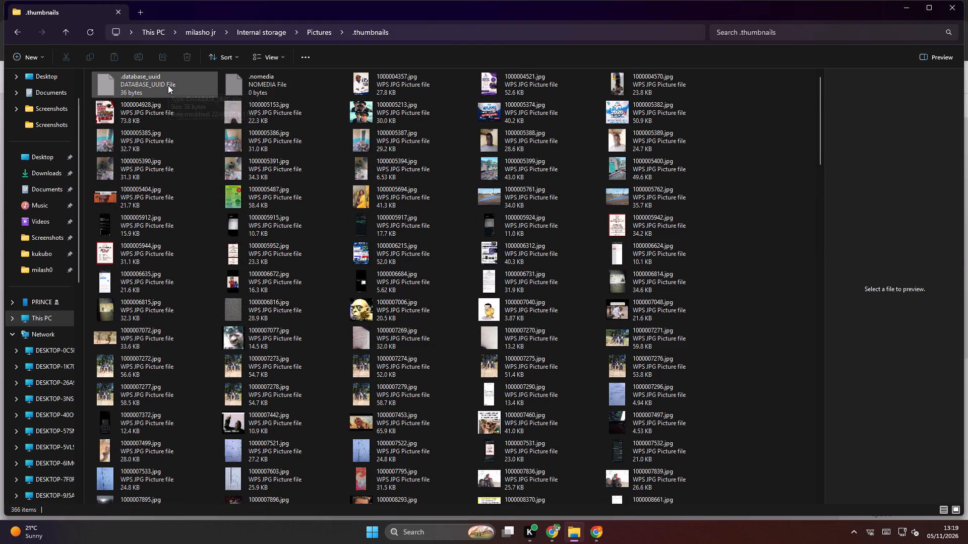
Look through the picture files in the phone's .thumbnails folder for a suitable photo.
scroll(169, 91, "down", 16)
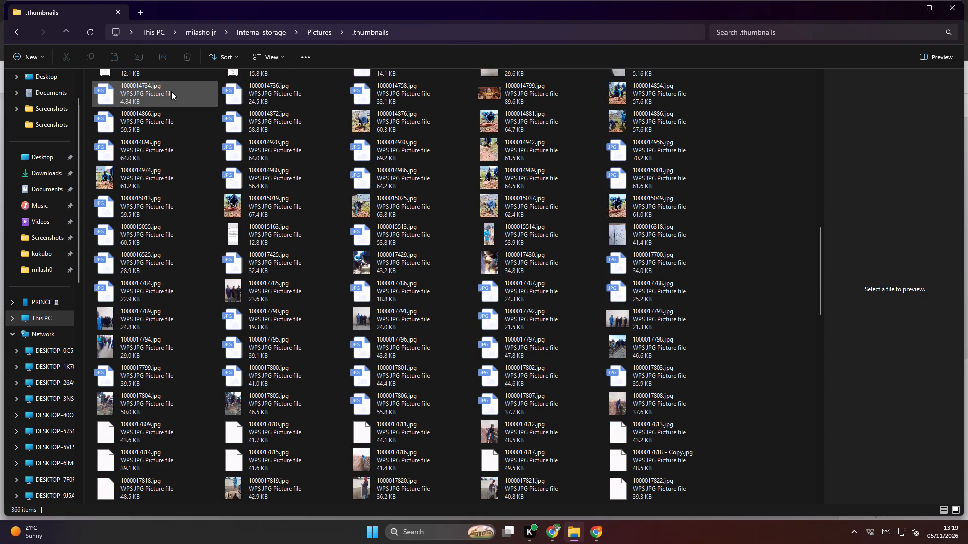
scroll(171, 91, "down", 20)
scroll(171, 91, "down", 13)
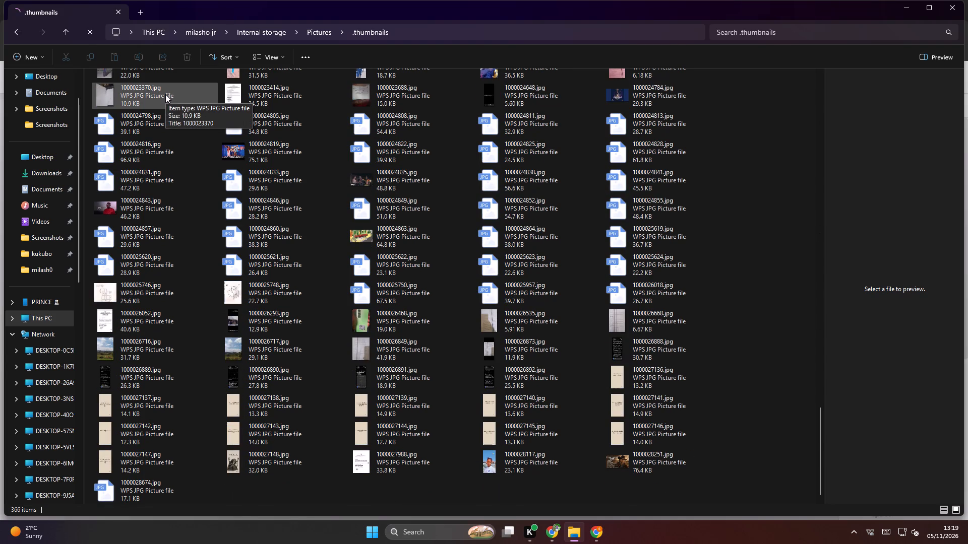
scroll(152, 107, "up", 4)
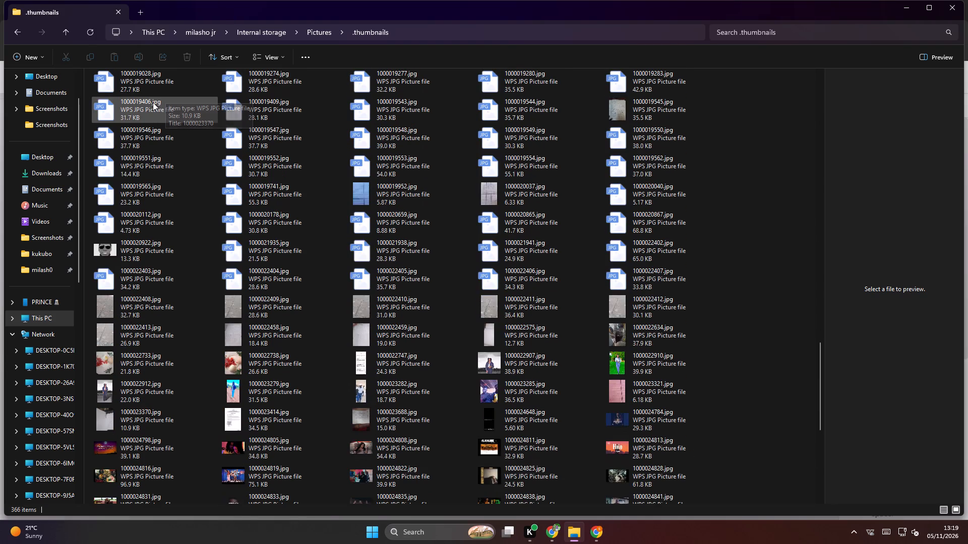
scroll(153, 102, "up", 20)
scroll(153, 102, "up", 3)
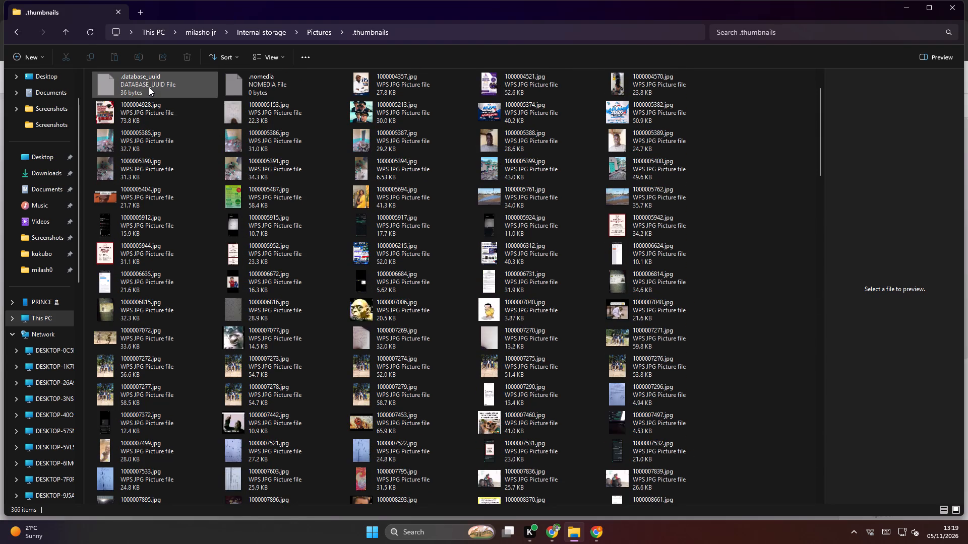
scroll(146, 86, "up", 3)
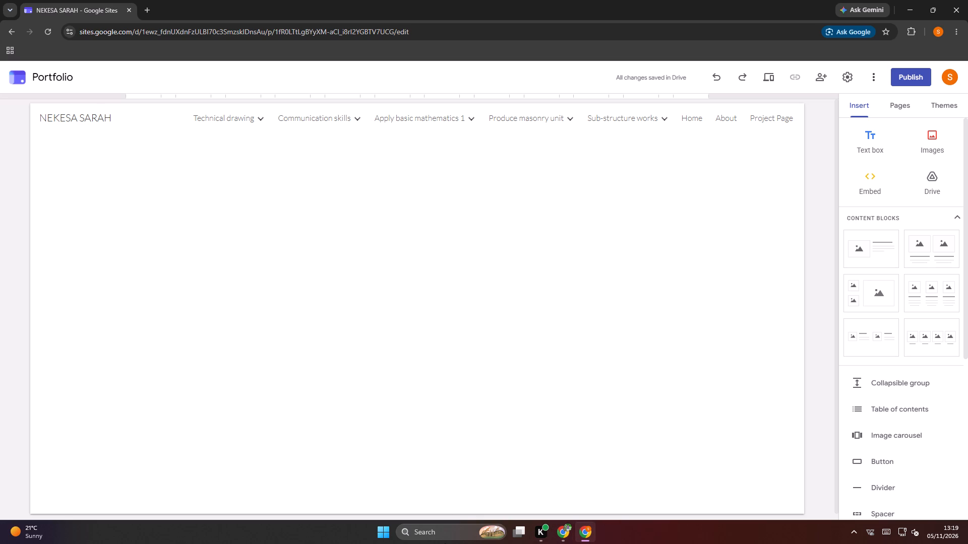
Reopen File Explorer and open the internal storage of the milasho jr phone under This PC.
left_click(379, 536)
left_click(512, 252)
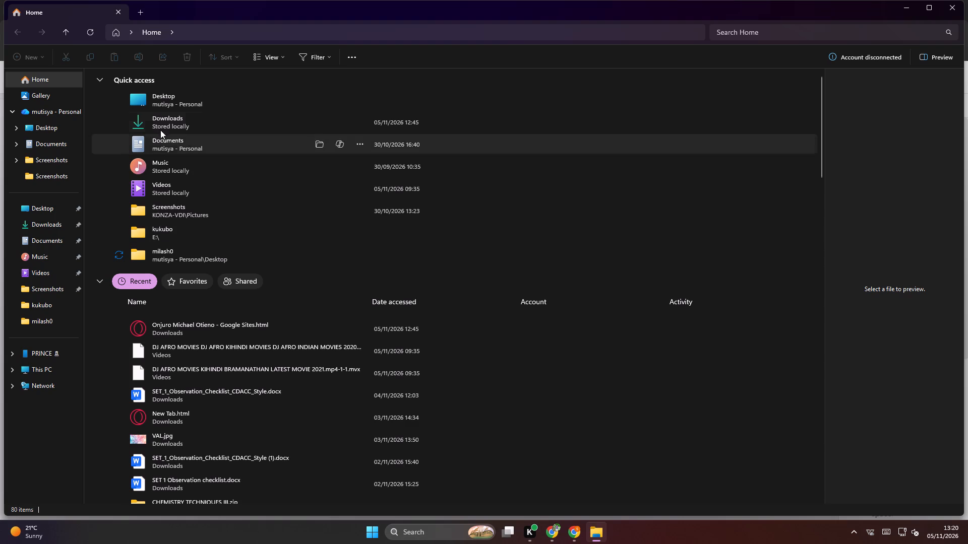
left_click(69, 209)
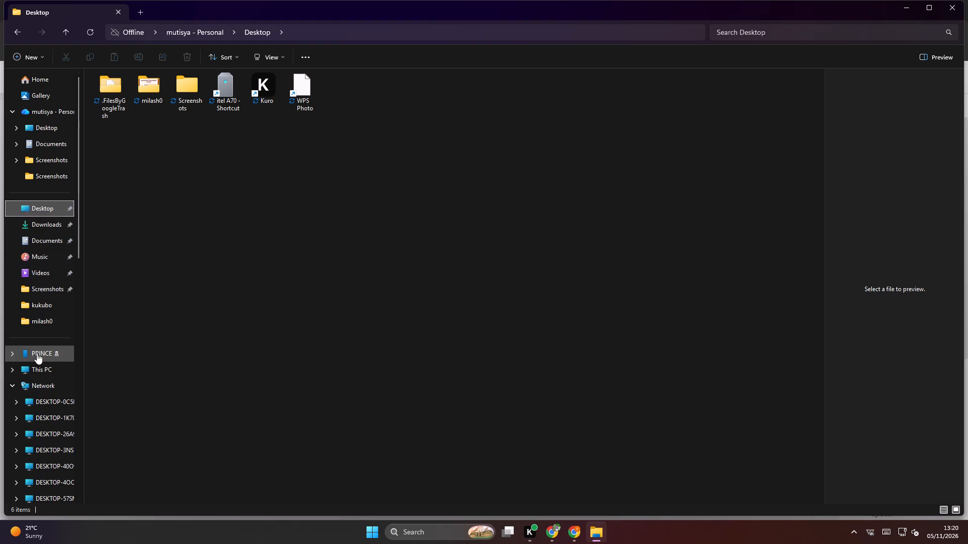
left_click(47, 367)
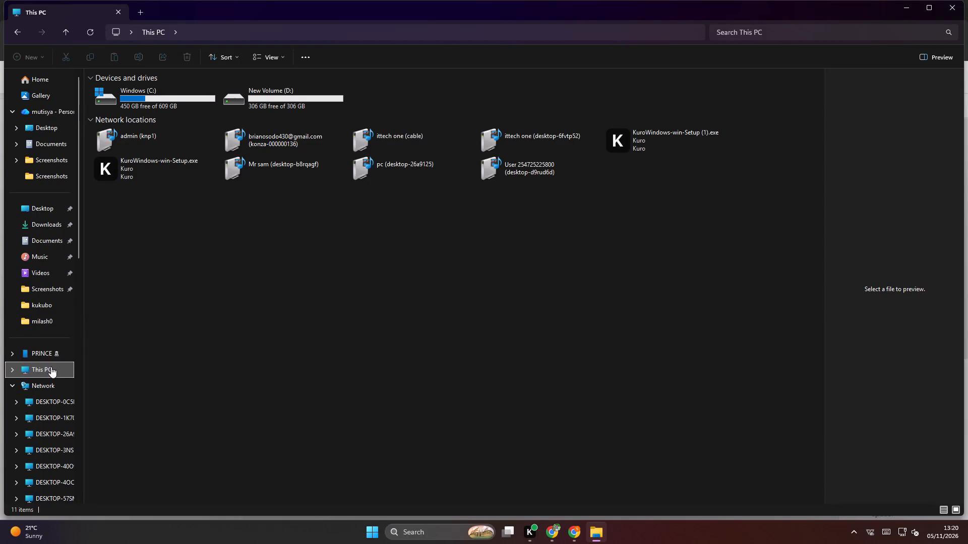
left_click(56, 129)
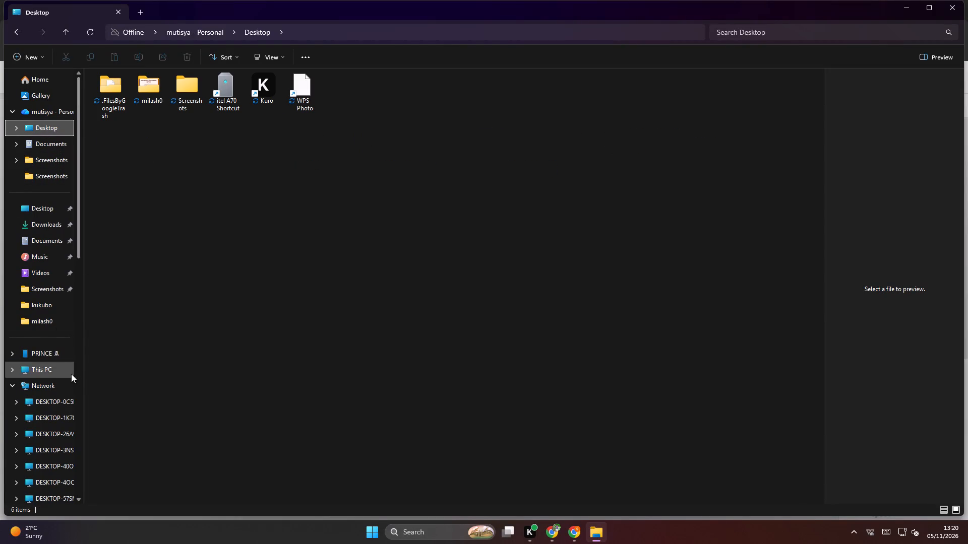
left_click(47, 369)
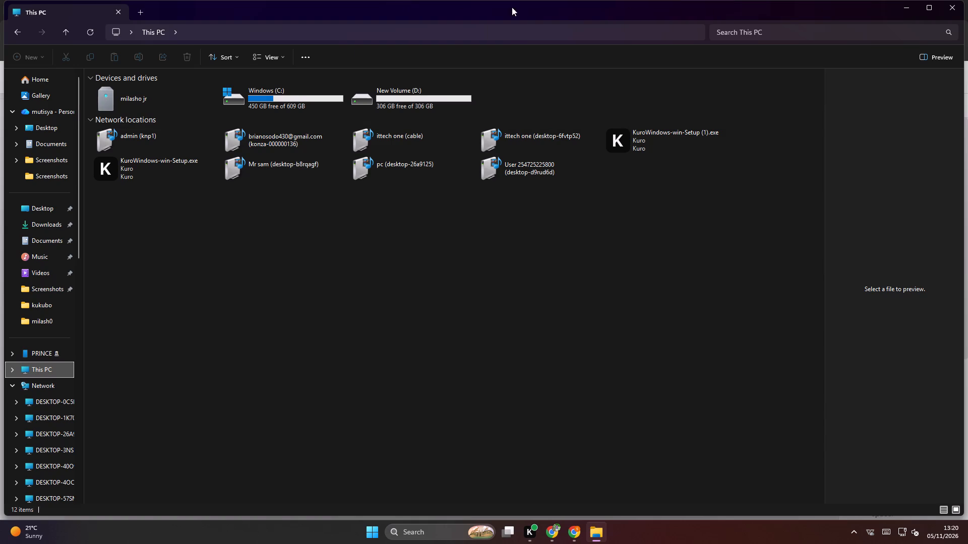
double_click(149, 107)
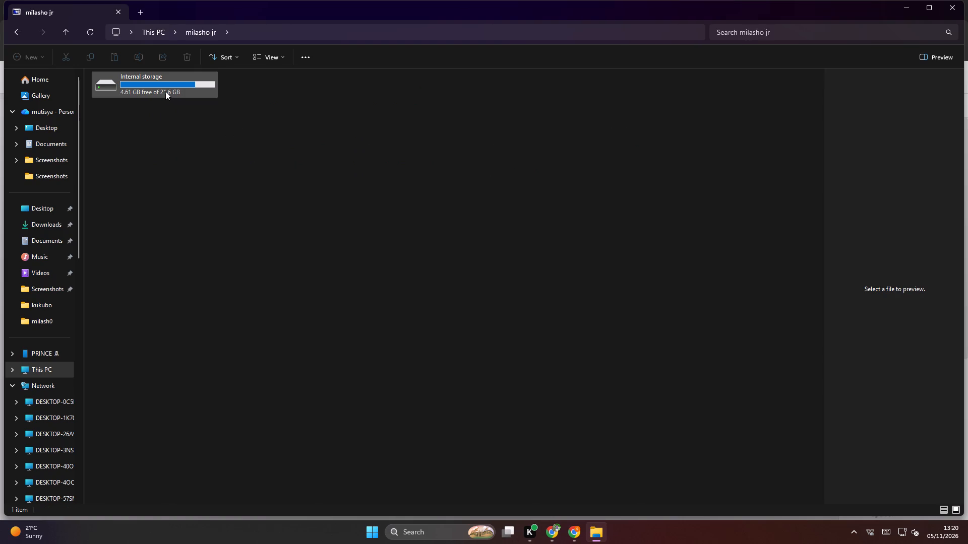
double_click(167, 93)
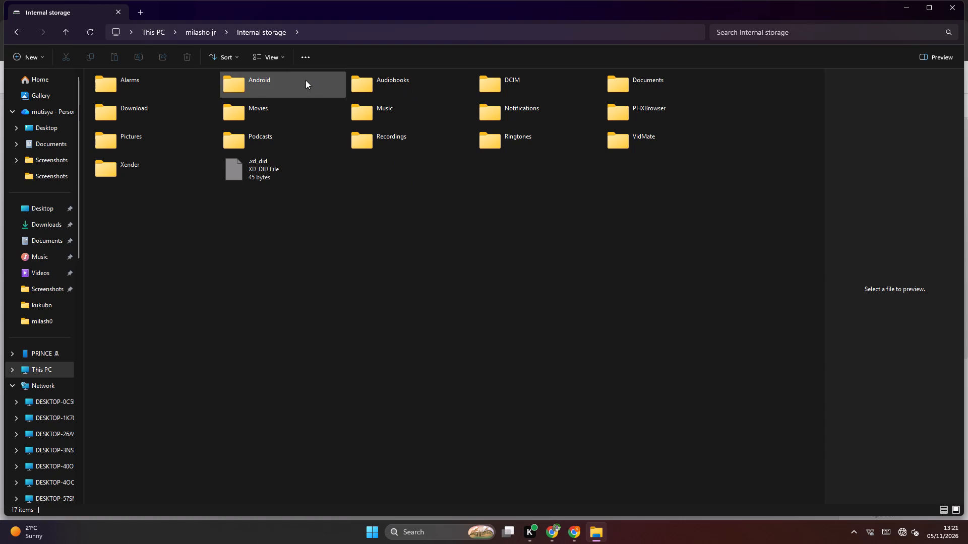
Check the phone's DCIM and Android folders and the .xd_did file in internal storage for suitable photos.
double_click(514, 90)
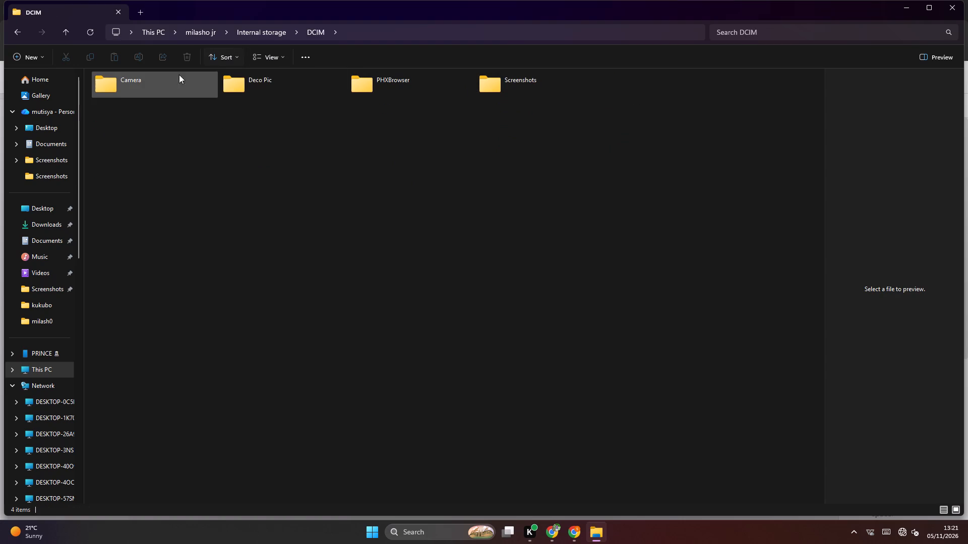
left_click_drag(304, 178, 304, 183)
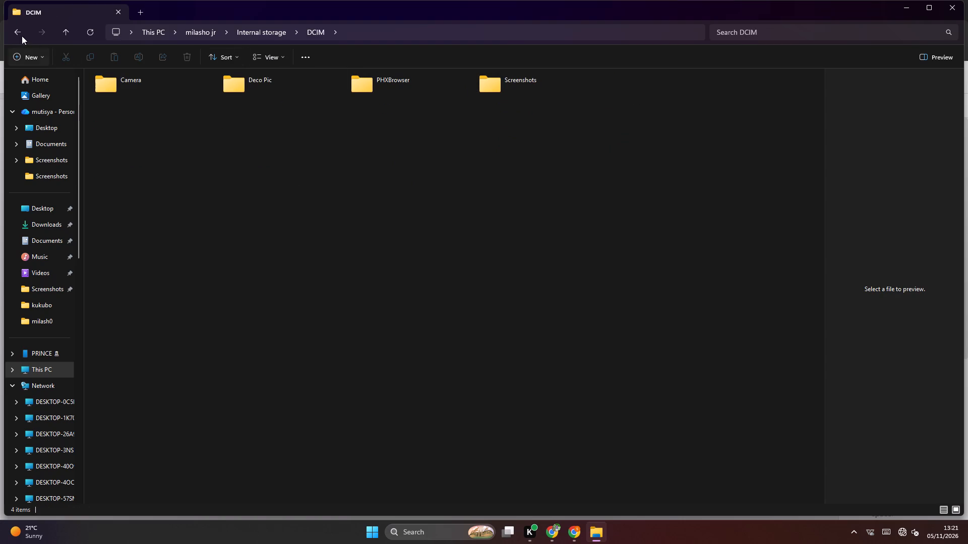
left_click(17, 32)
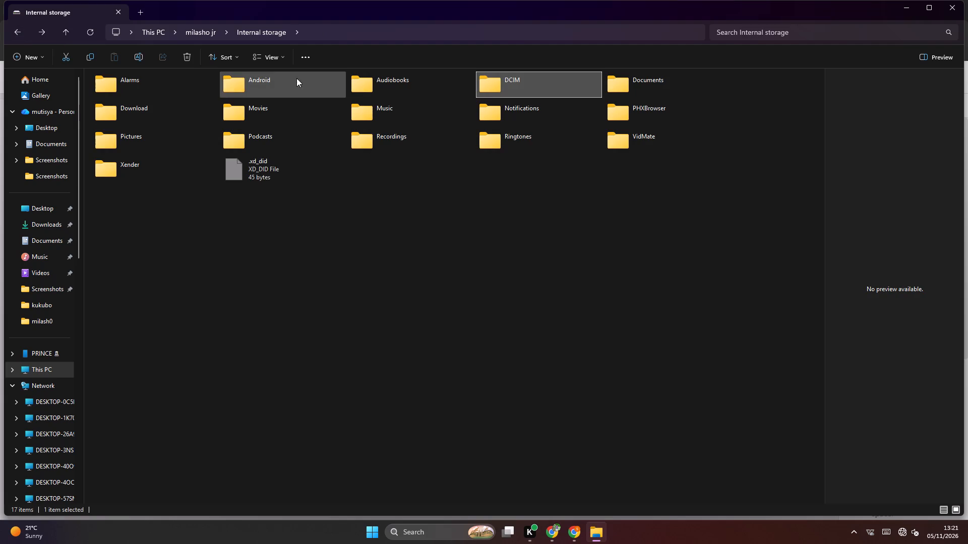
double_click(265, 78)
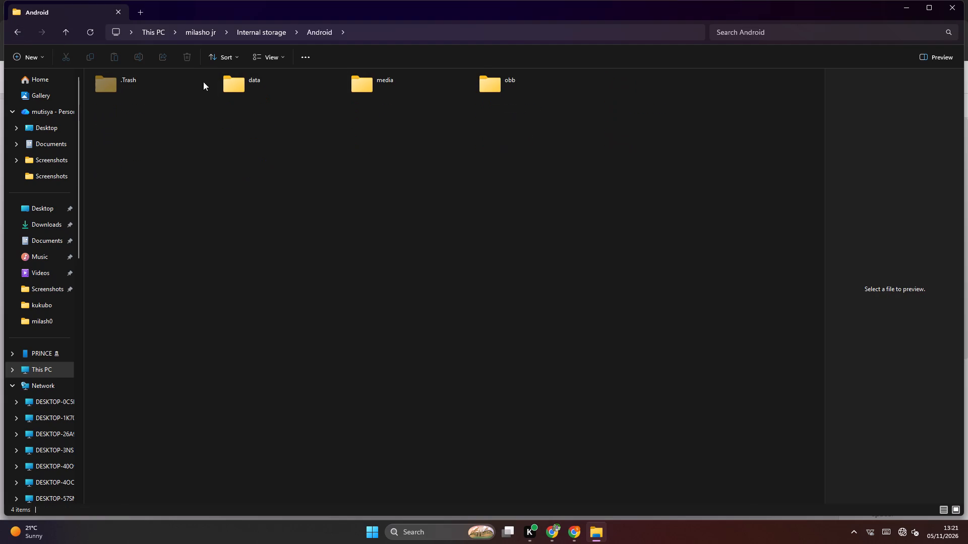
left_click_drag(346, 175, 333, 175)
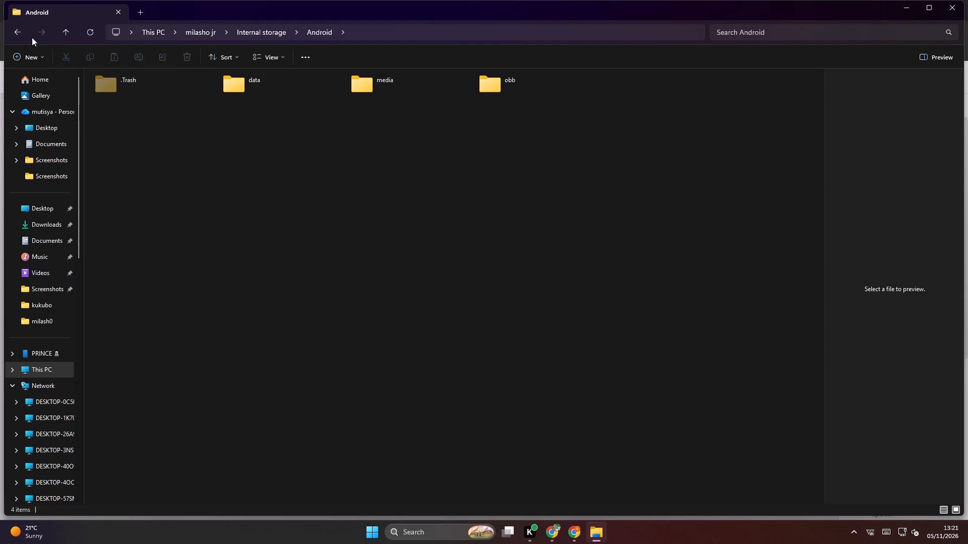
left_click(20, 34)
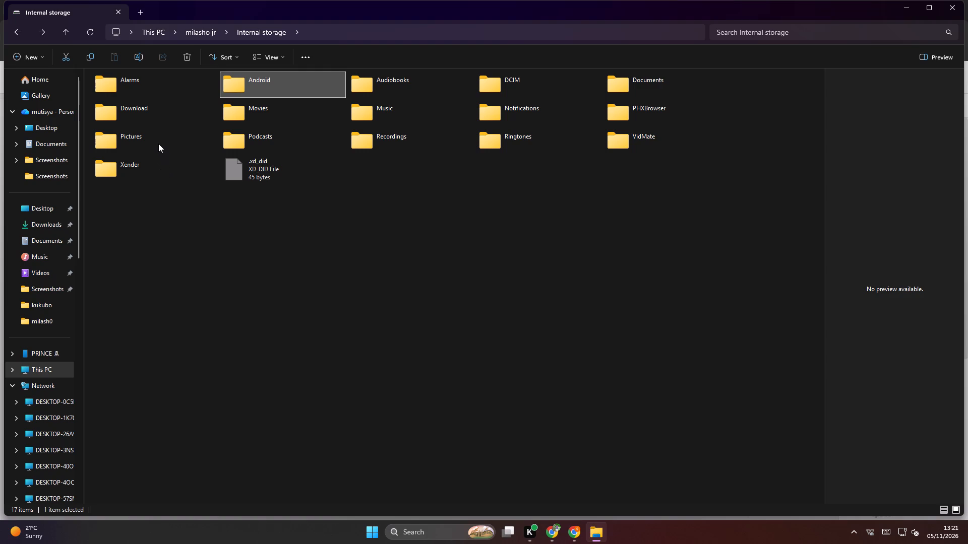
double_click(260, 175)
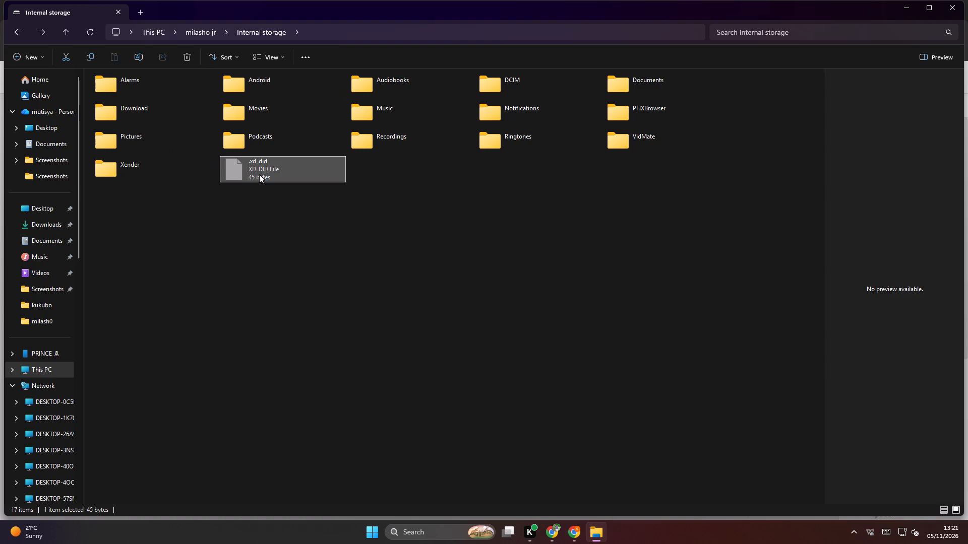
left_click(246, 238)
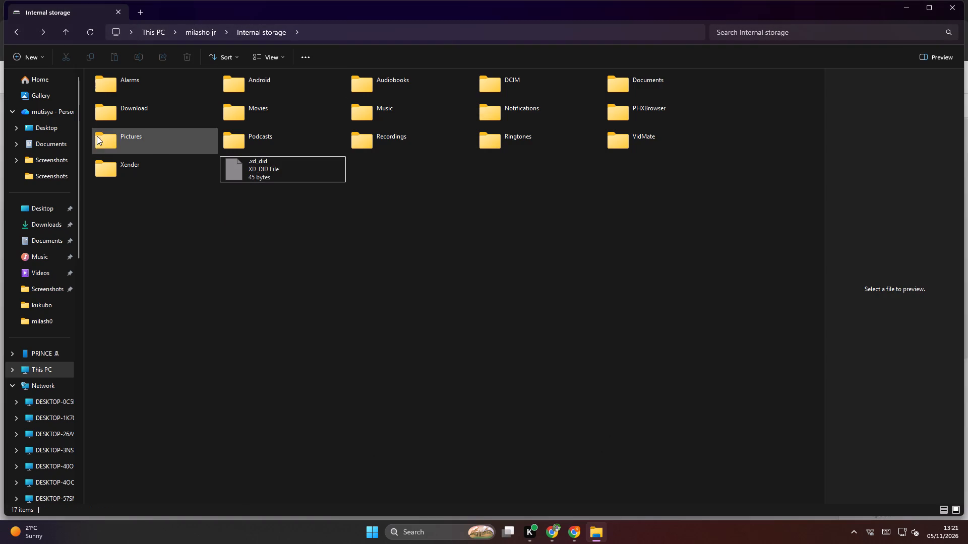
left_click(102, 154)
left_click(121, 126)
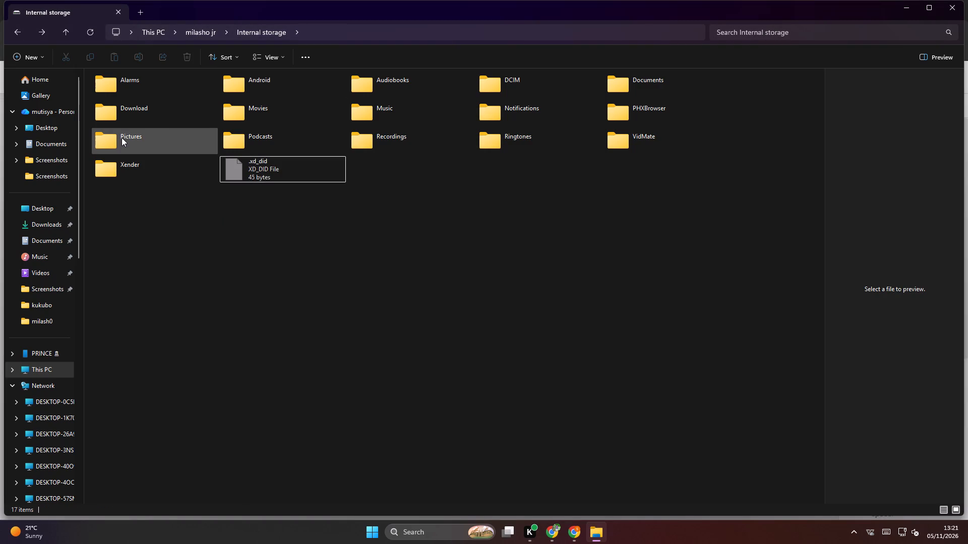
left_click(122, 138)
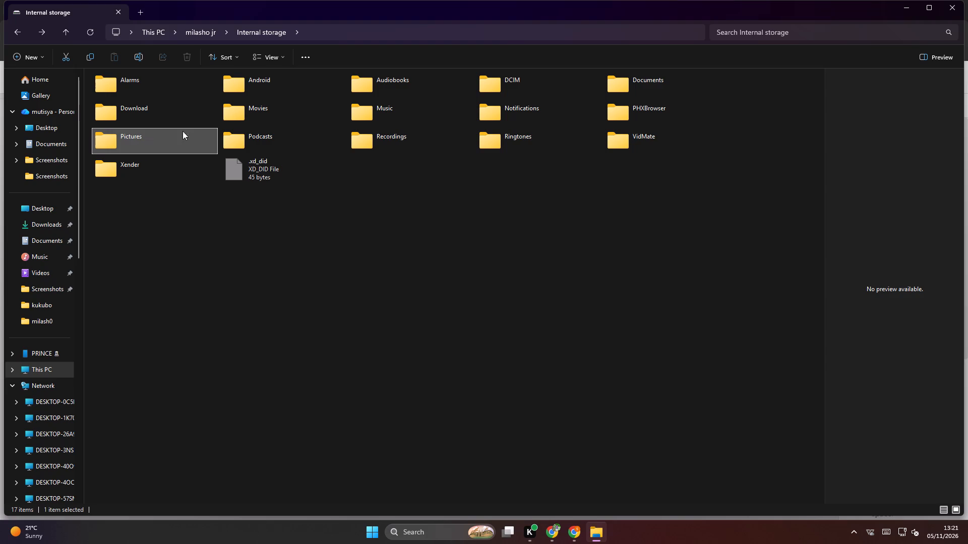
Copy the pictures IMG-20260930-WA0006-1.jpg and IMG-20261012-WA0045.jpg from the phone's Download folder.
double_click(181, 113)
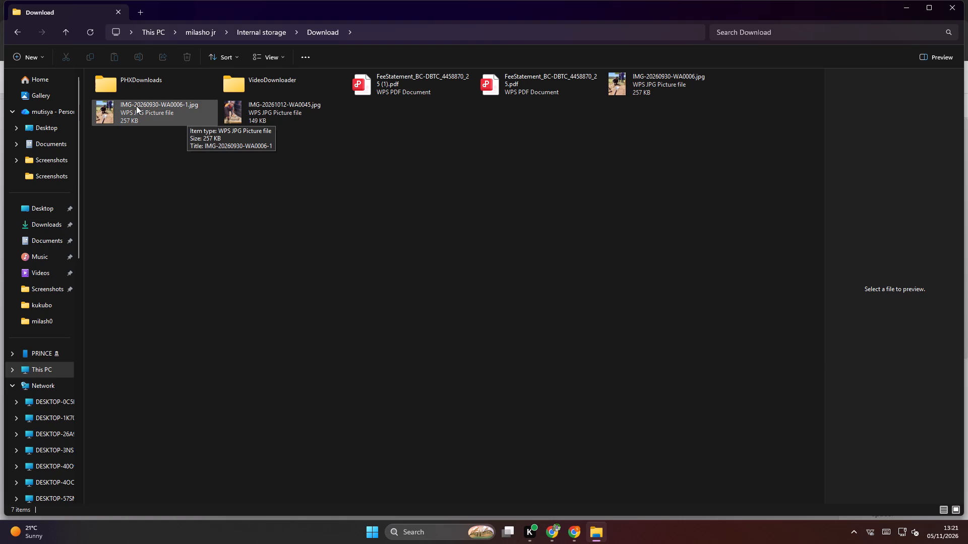
left_click_drag(88, 96, 119, 103)
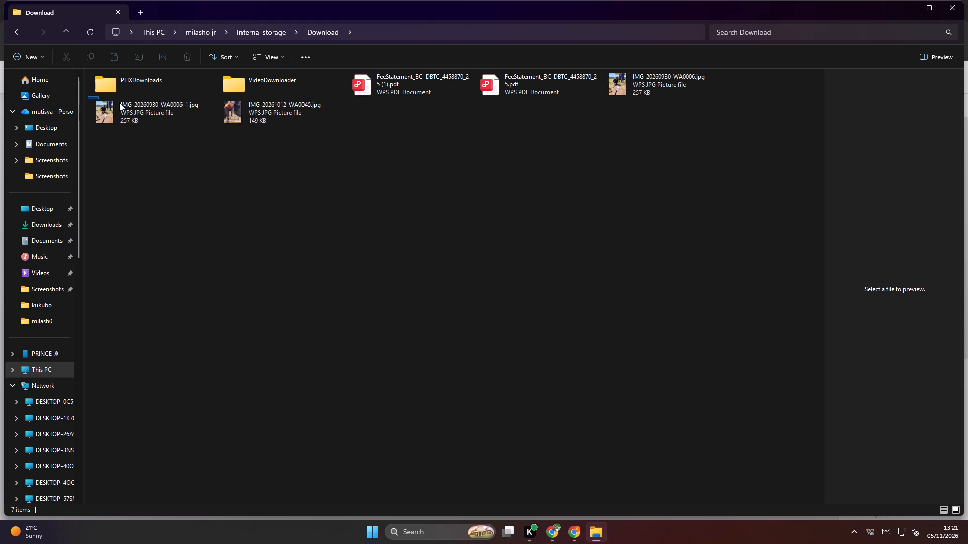
left_click_drag(119, 103, 276, 131)
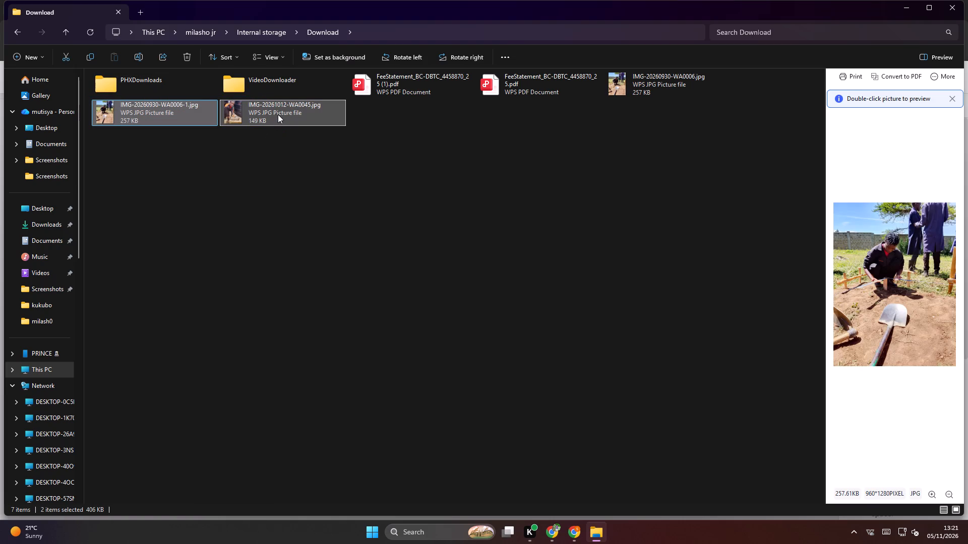
right_click(278, 114)
Paste the two selected pictures, IMG-20260930-WA0006-1.jpg and IMG-20261012-WA0045.jpg, into the milash0 folder.
left_click(309, 225)
right_click(43, 321)
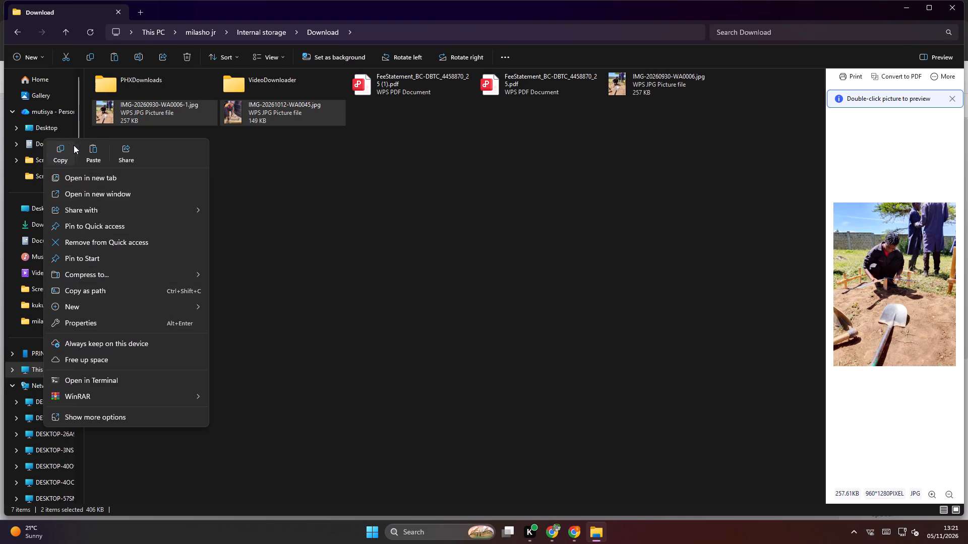
left_click(88, 157)
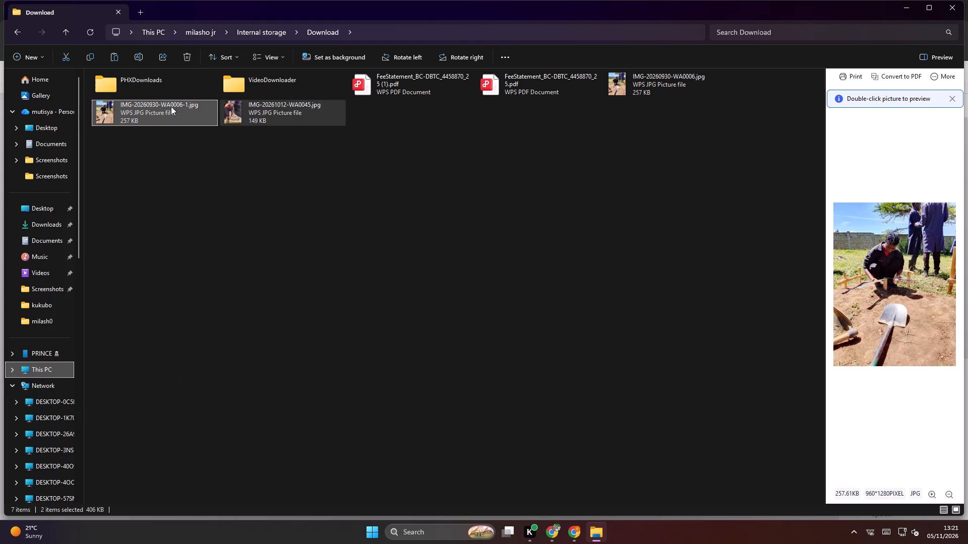
Open the .thumbnails folder inside the phone's Pictures folder and browse its picture files for more suitable photos.
scroll(165, 120, "up", 3)
scroll(164, 126, "down", 5)
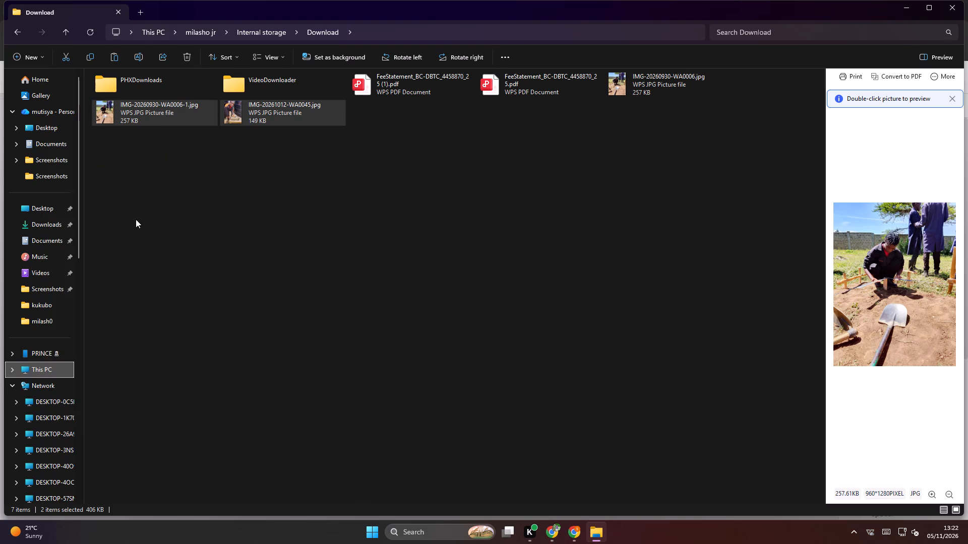
left_click(13, 33)
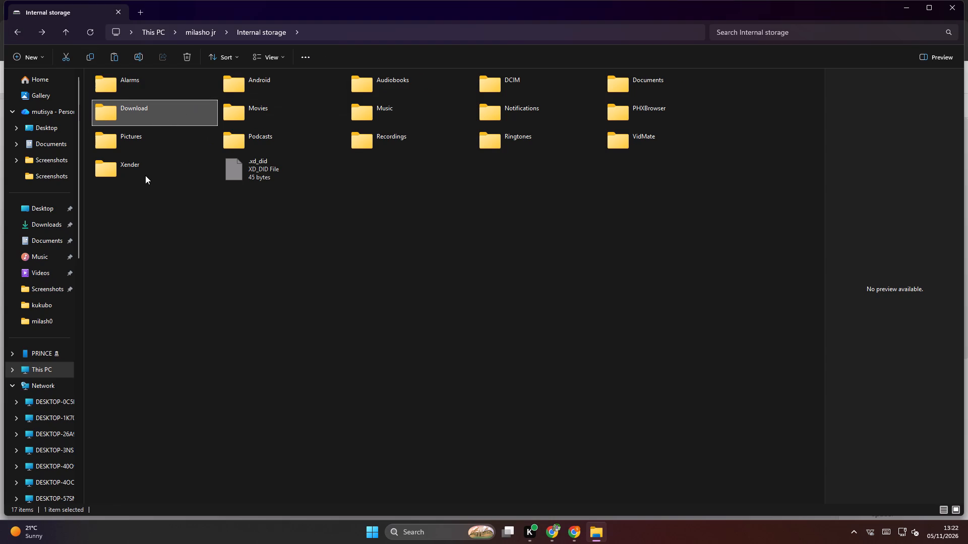
double_click(160, 144)
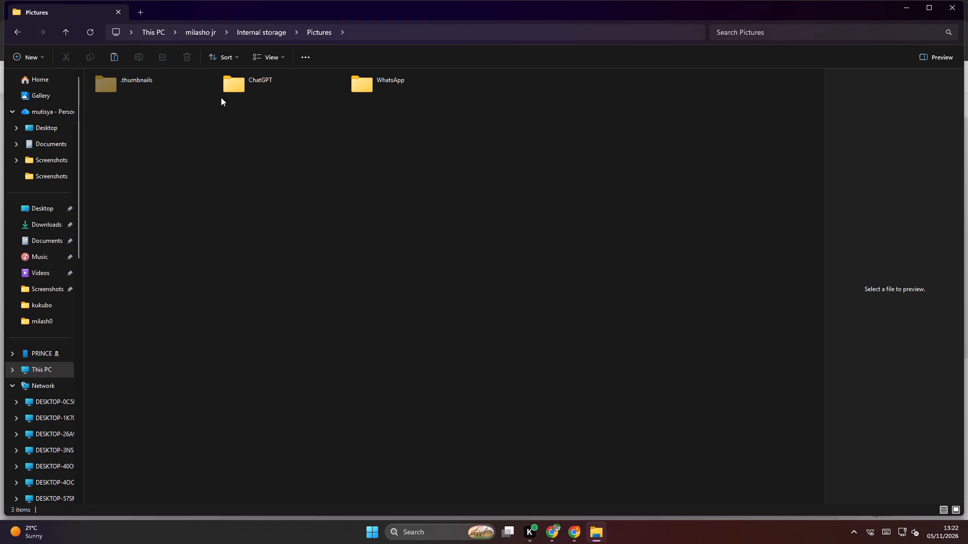
double_click(156, 90)
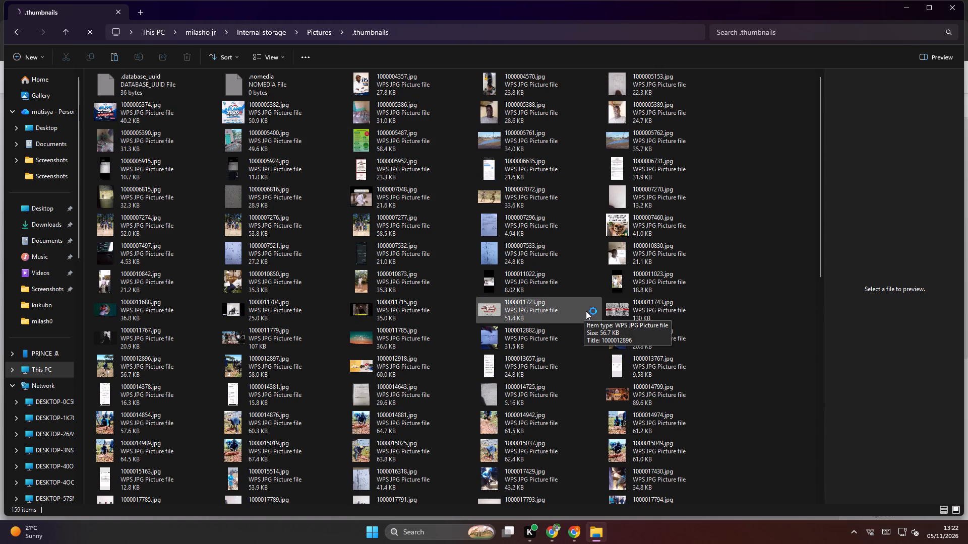
scroll(457, 338, "down", 3)
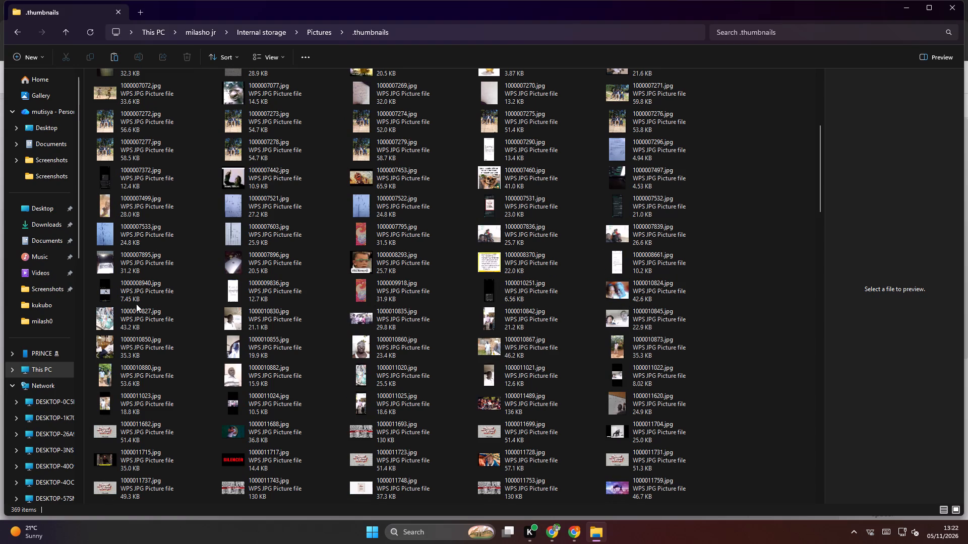
Look through the phone's .thumbnails pictures and compare previews of the site-work photos 1000017823.jpg to 1000017826.jpg.
scroll(265, 380, "down", 2)
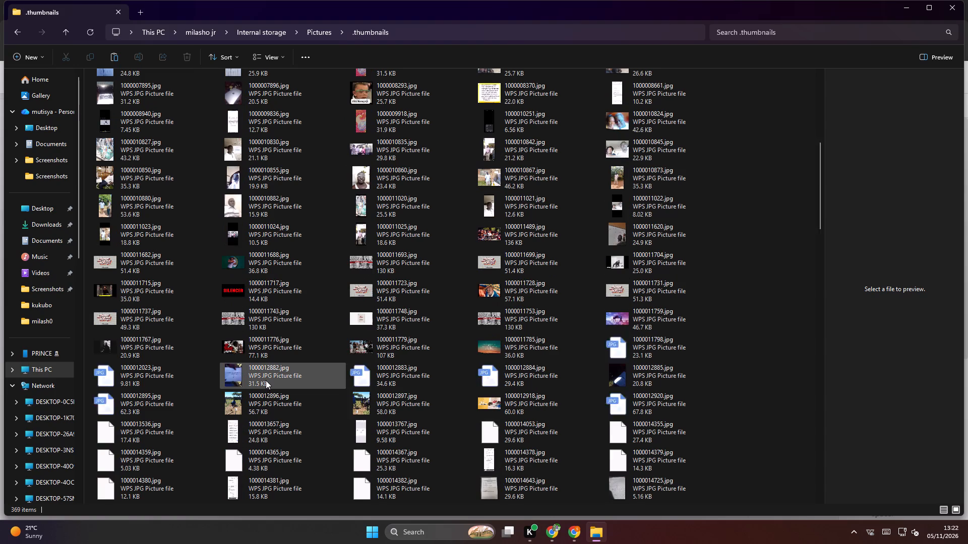
scroll(265, 380, "down", 2)
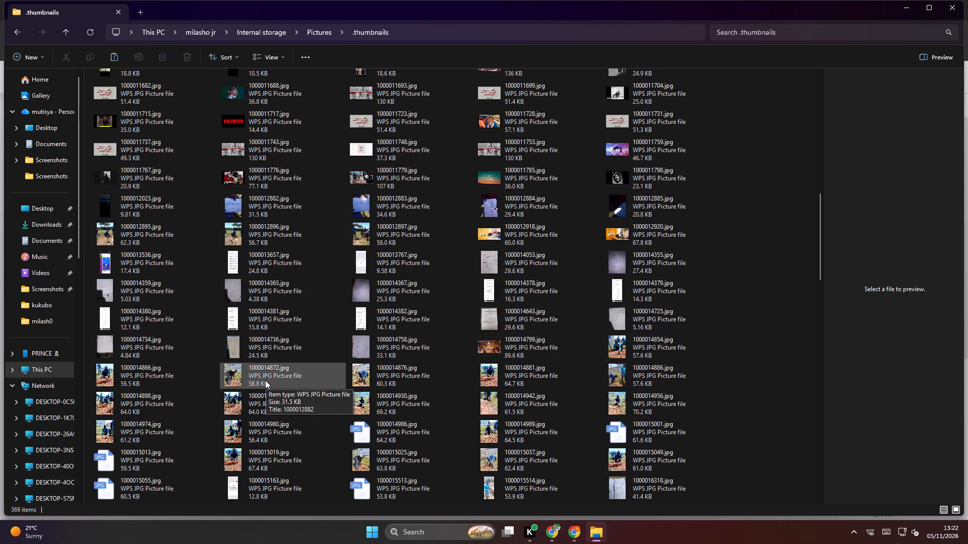
scroll(265, 379, "down", 2)
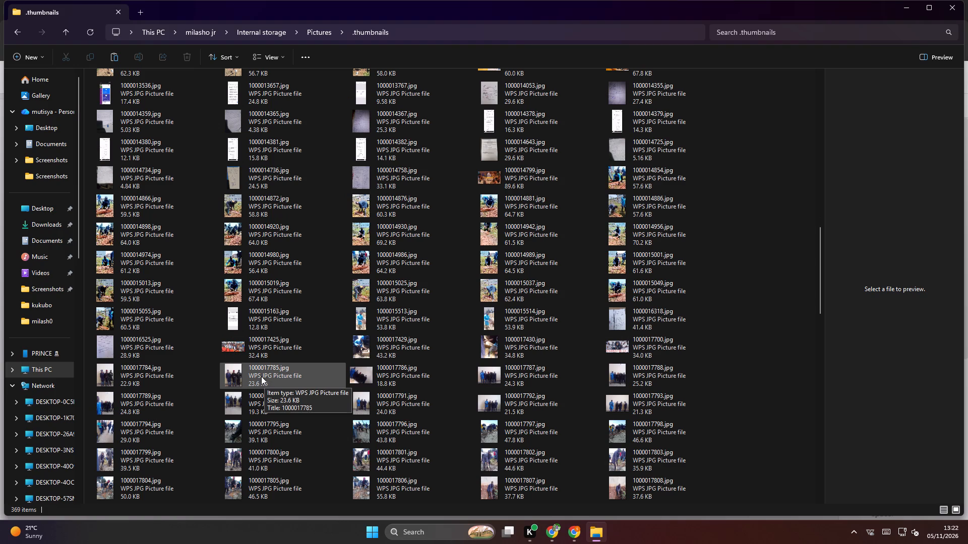
scroll(261, 376, "down", 2)
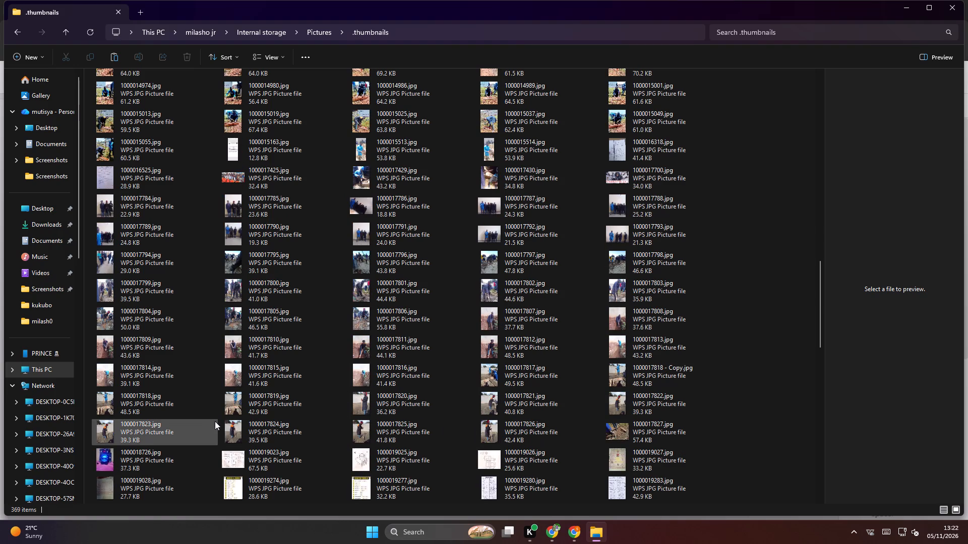
left_click_drag(210, 420, 211, 421)
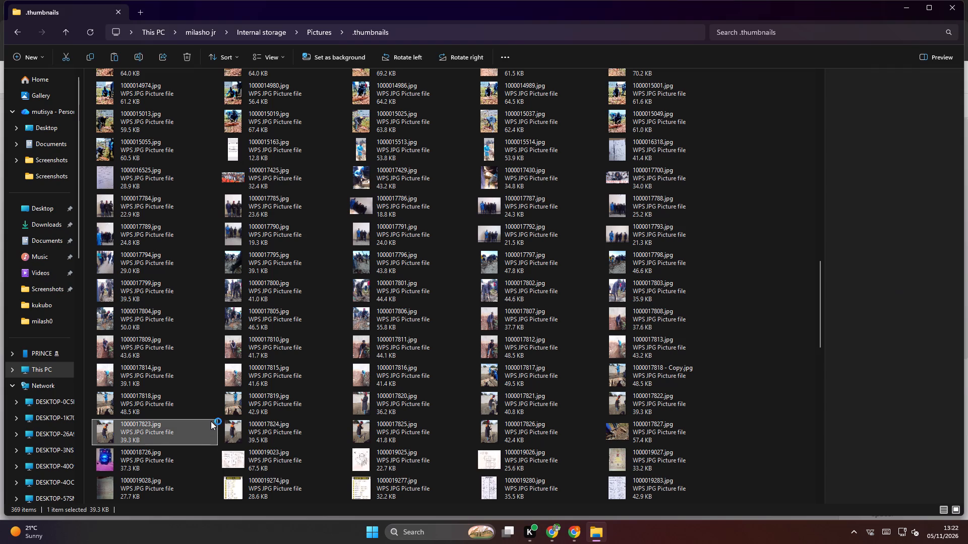
left_click_drag(211, 421, 279, 448)
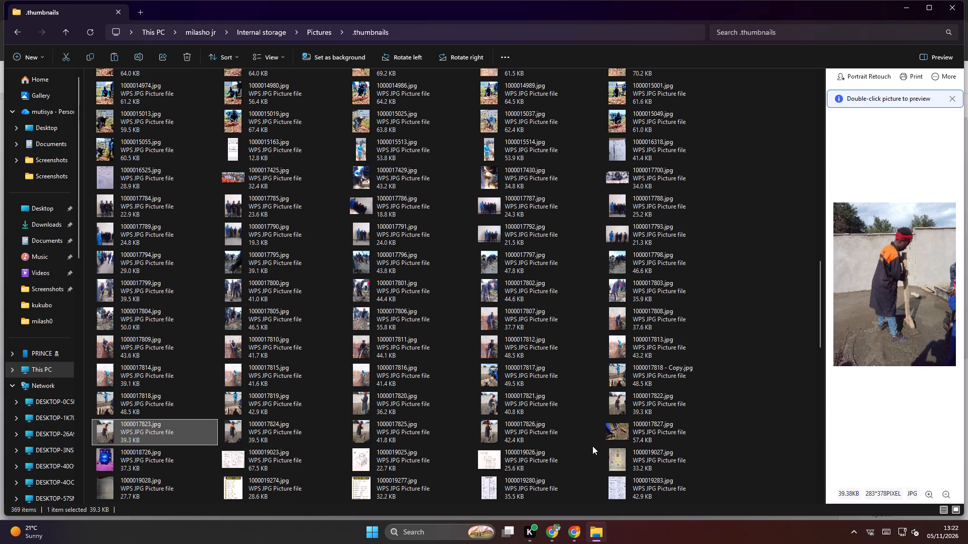
left_click_drag(597, 444, 540, 438)
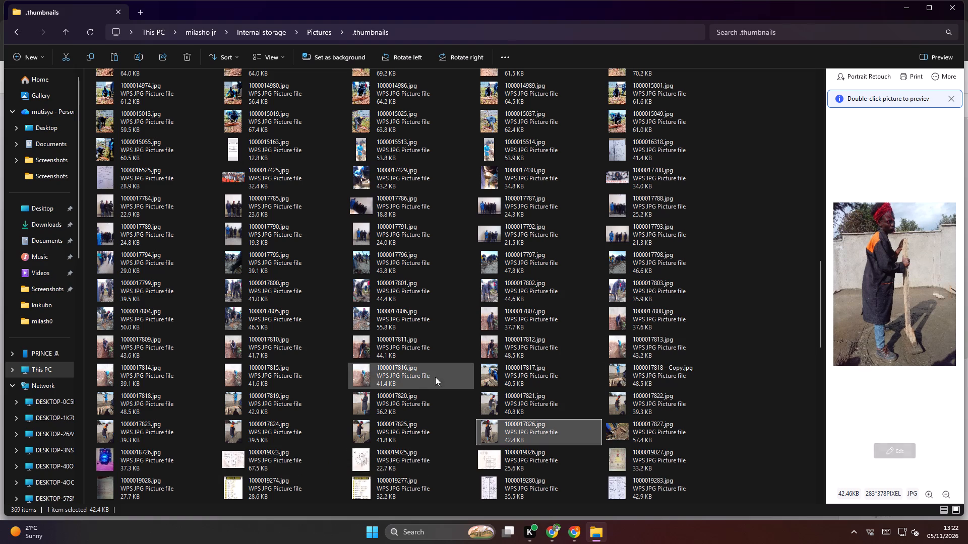
left_click(122, 425)
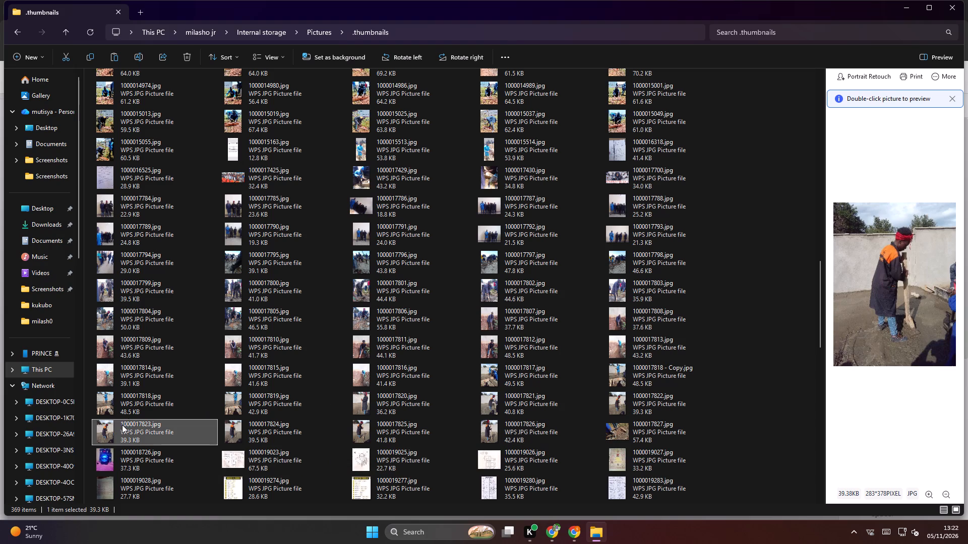
left_click(239, 428)
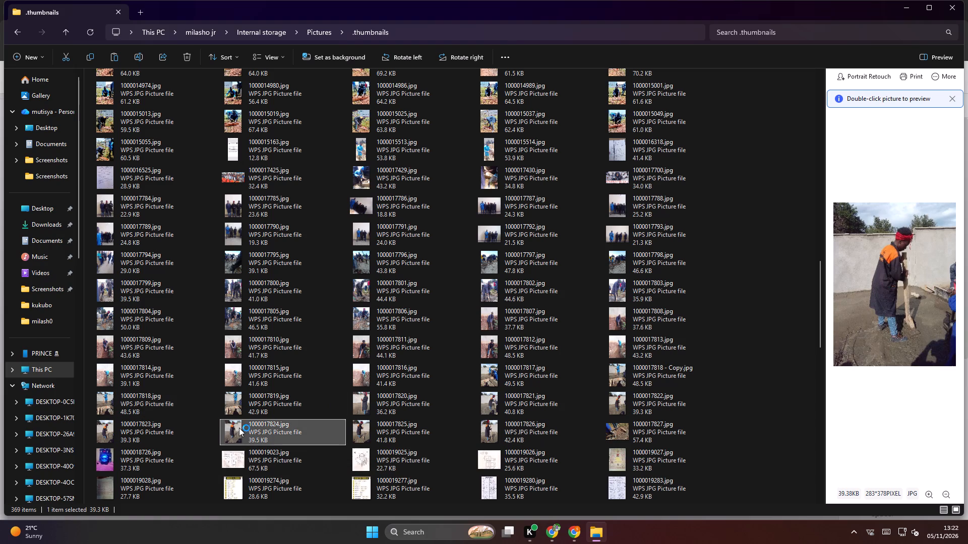
left_click(362, 431)
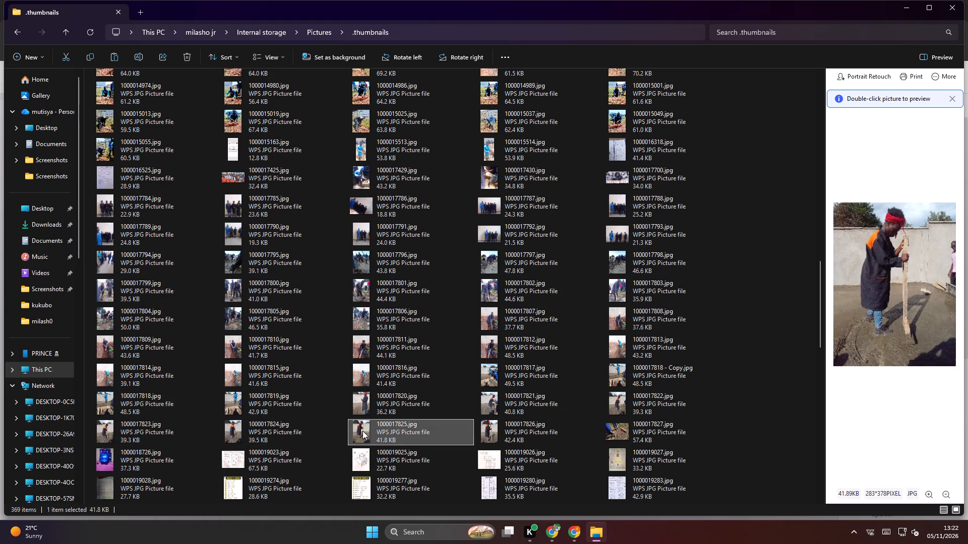
Copy the picture 1000017826.jpg from the phone's .thumbnails folder into the milash0 folder.
left_click(522, 421)
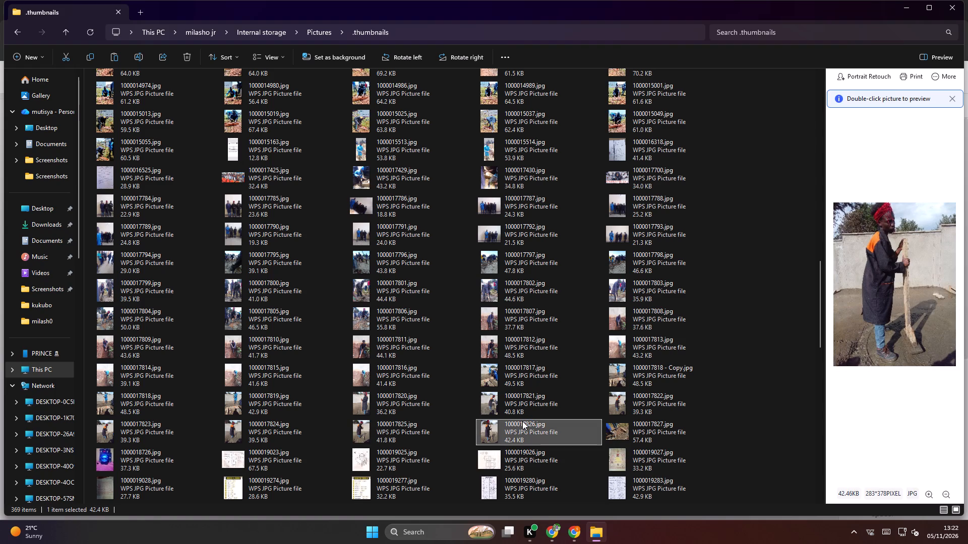
right_click(512, 428)
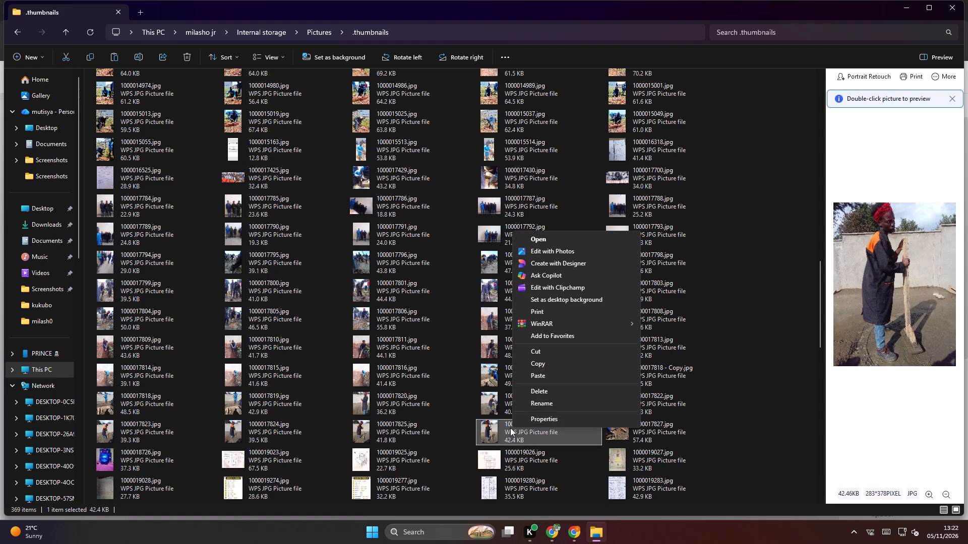
left_click(545, 364)
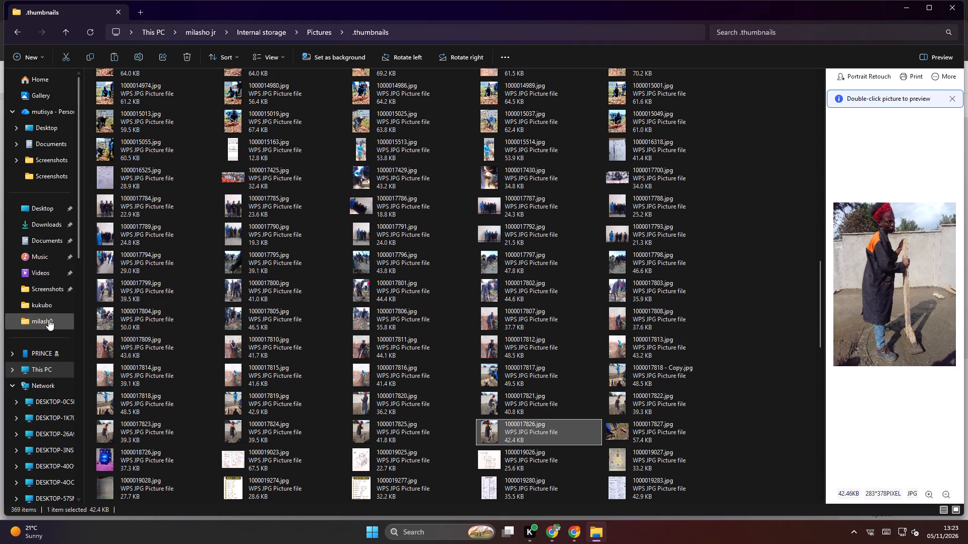
right_click(48, 319)
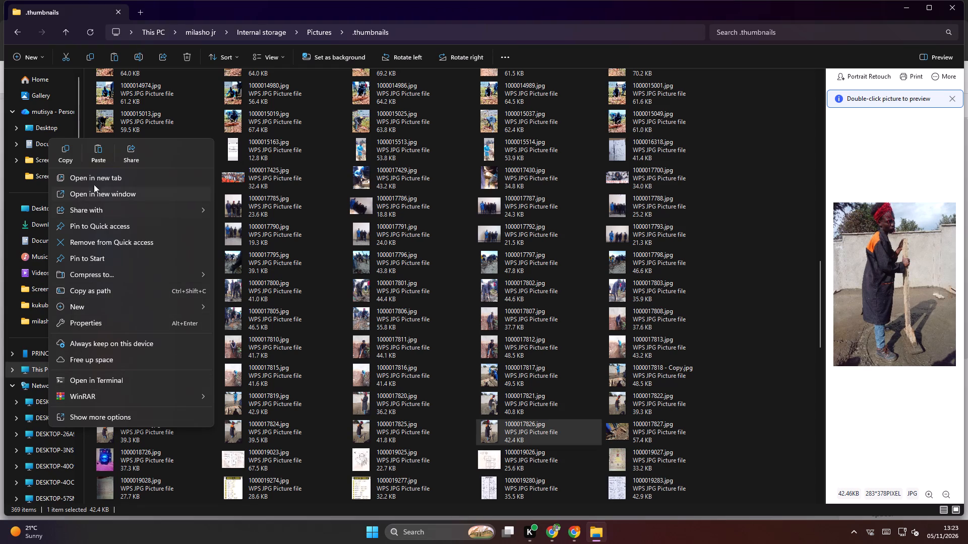
left_click(97, 155)
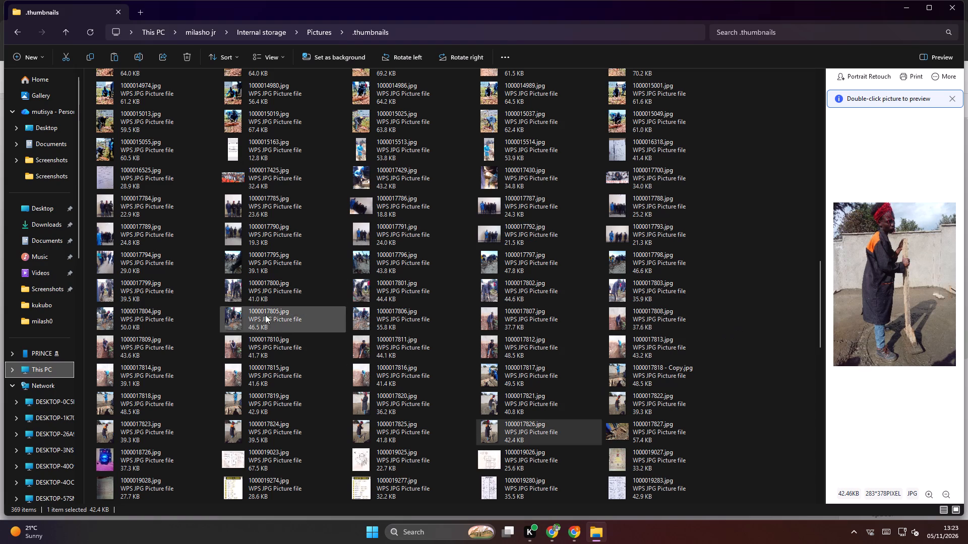
Look through the remaining pictures down to the end of the phone's .thumbnails folder for more suitable photos.
scroll(136, 431, "down", 1)
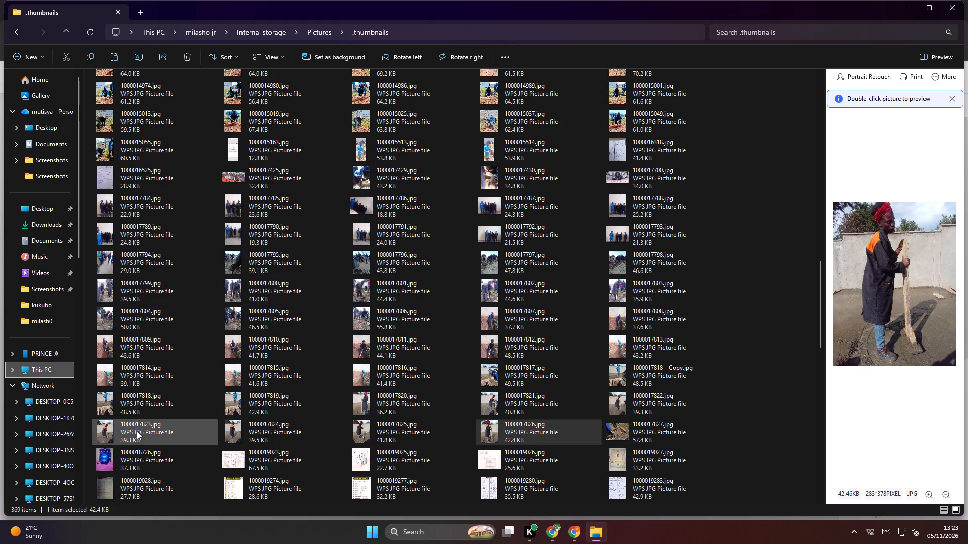
scroll(137, 431, "down", 17)
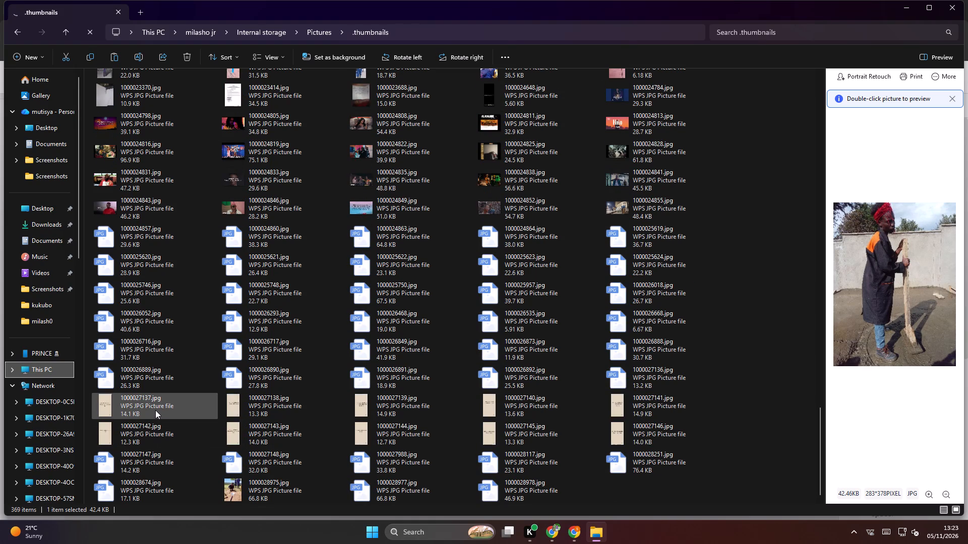
scroll(157, 400, "down", 5)
scroll(167, 392, "up", 2)
scroll(166, 392, "down", 5)
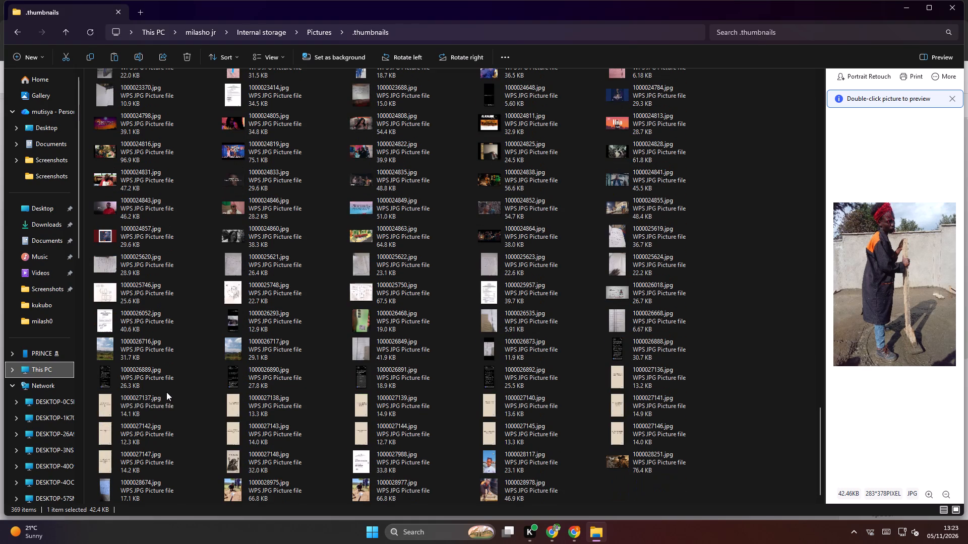
scroll(166, 392, "down", 5)
Open the milash0 folder and look through its pictures down to the most recently copied photos.
left_click(45, 323)
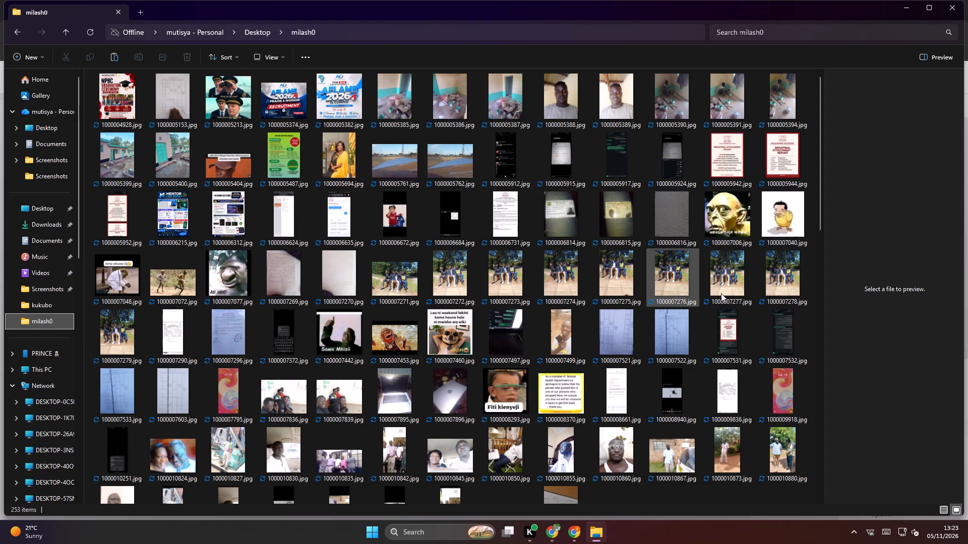
scroll(723, 283, "down", 5)
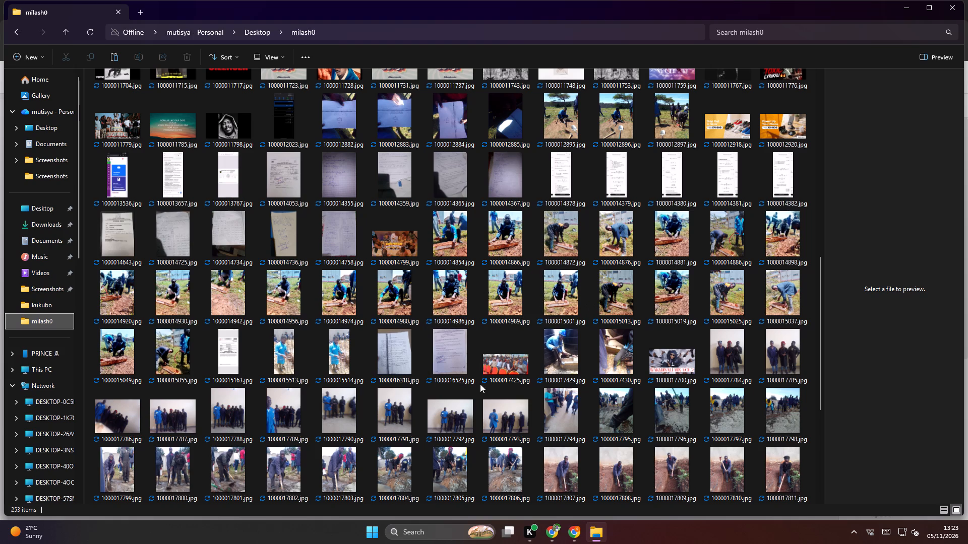
scroll(617, 399, "down", 3)
scroll(555, 380, "down", 1)
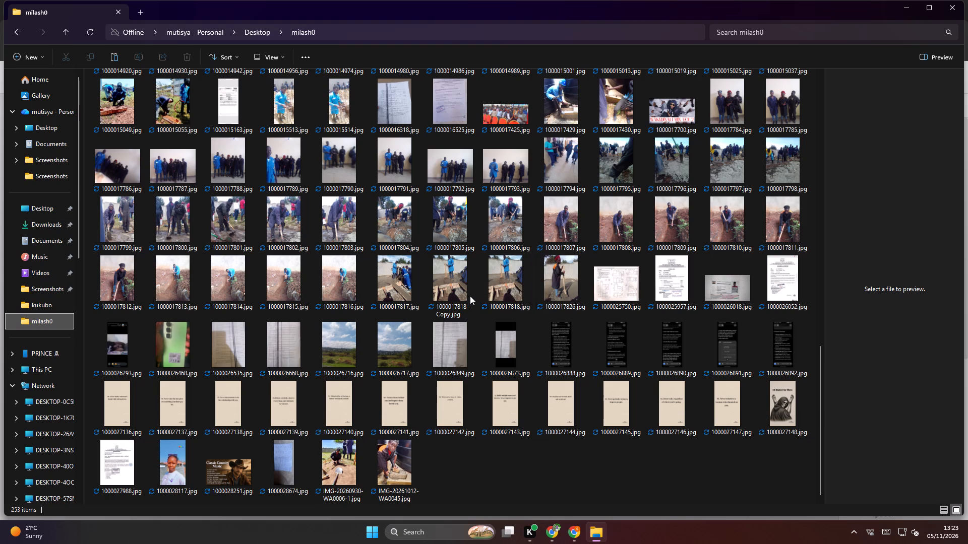
Switch to the Portfolio site in Google Chrome and open the Practical page under Produce masonry unit.
scroll(407, 267, "down", 1)
left_click(575, 530)
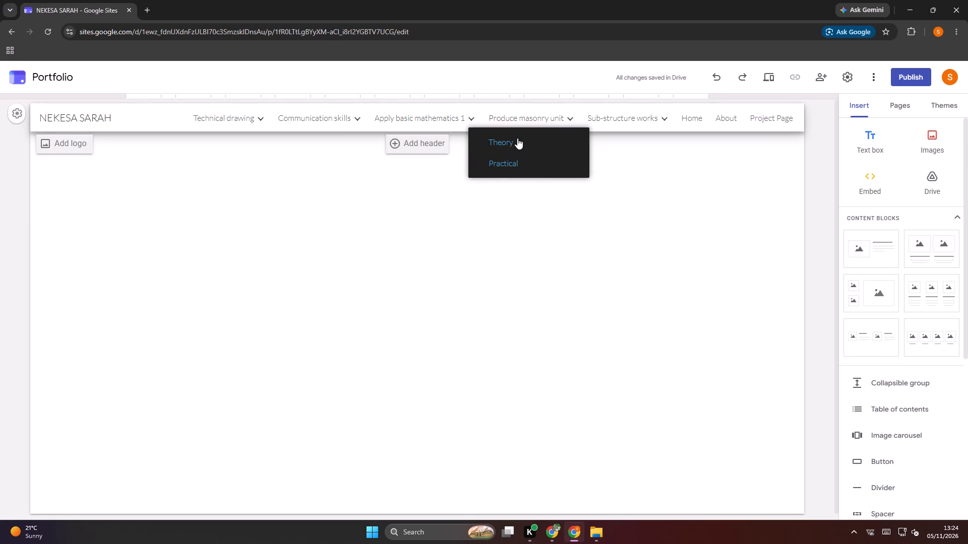
left_click(538, 121)
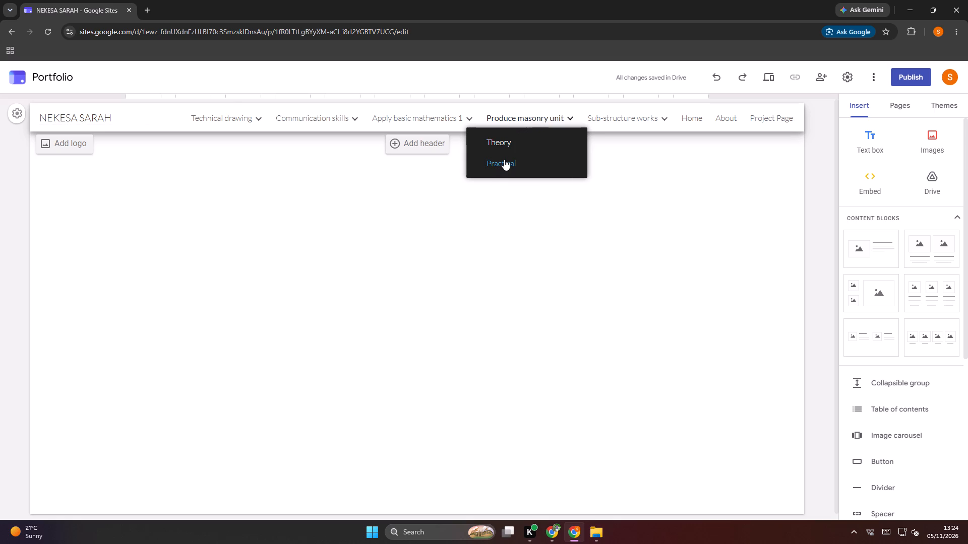
left_click(502, 163)
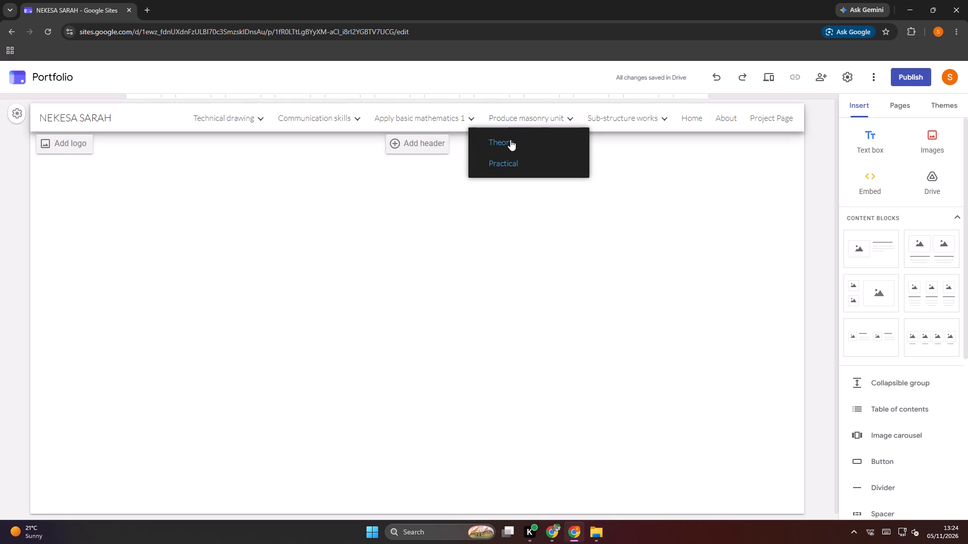
left_click(508, 162)
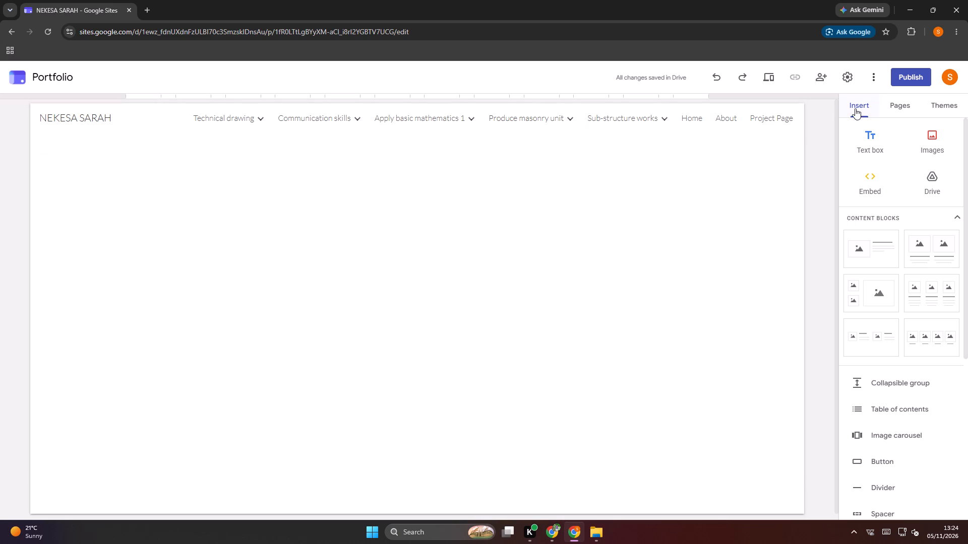
Insert two content blocks with one image placeholder beside heading and body text on the empty Practical page.
left_click(884, 246)
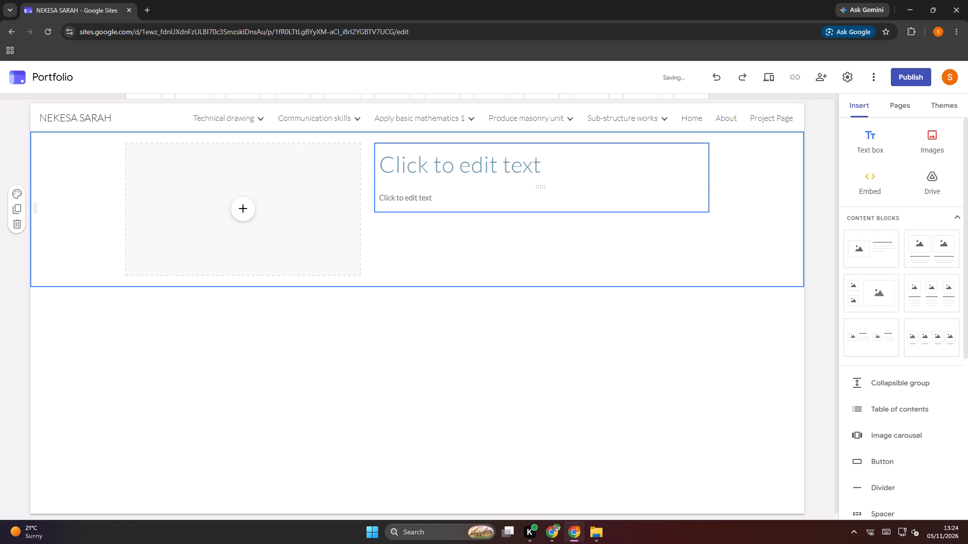
left_click(458, 210)
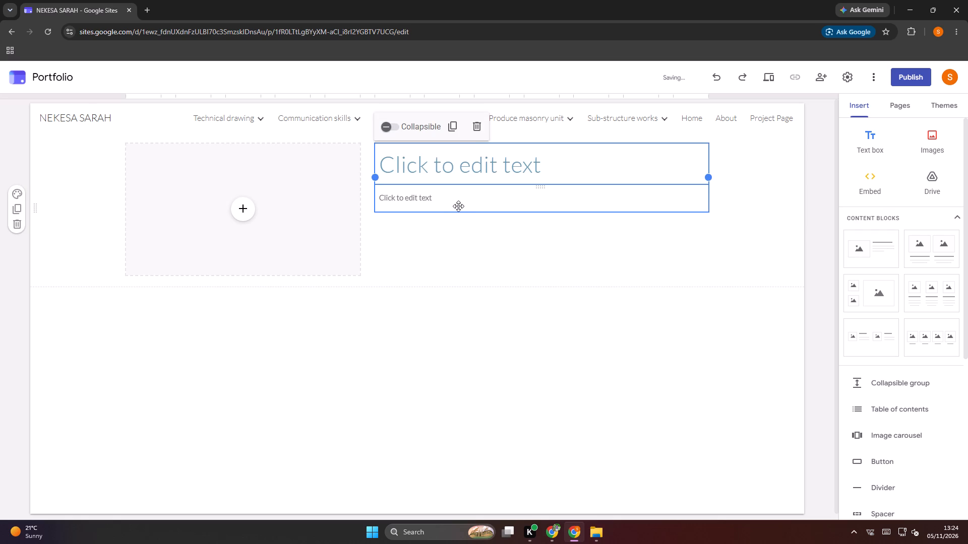
left_click(877, 252)
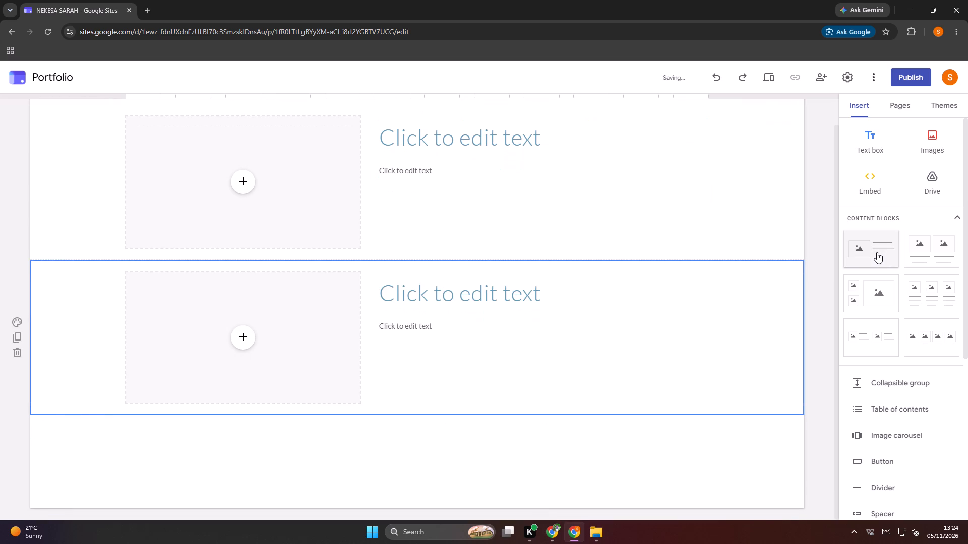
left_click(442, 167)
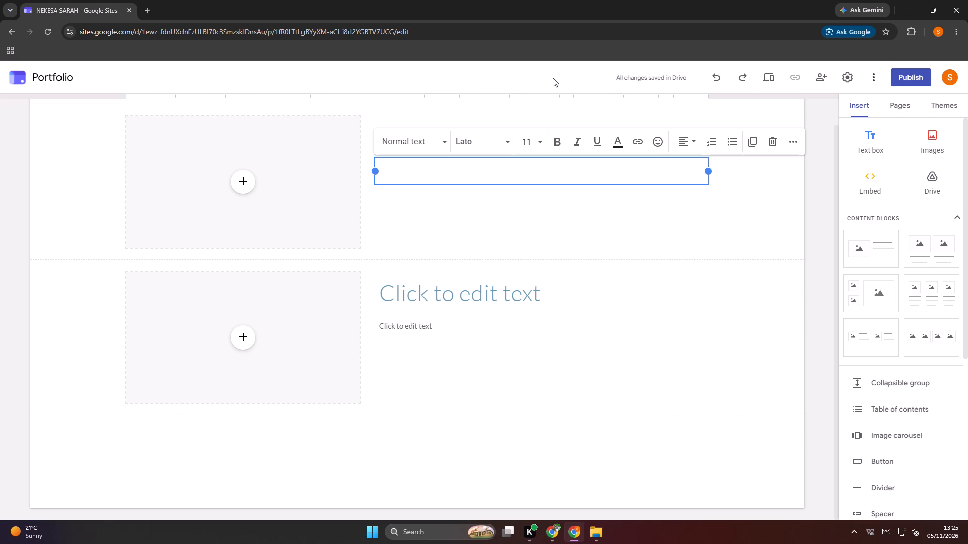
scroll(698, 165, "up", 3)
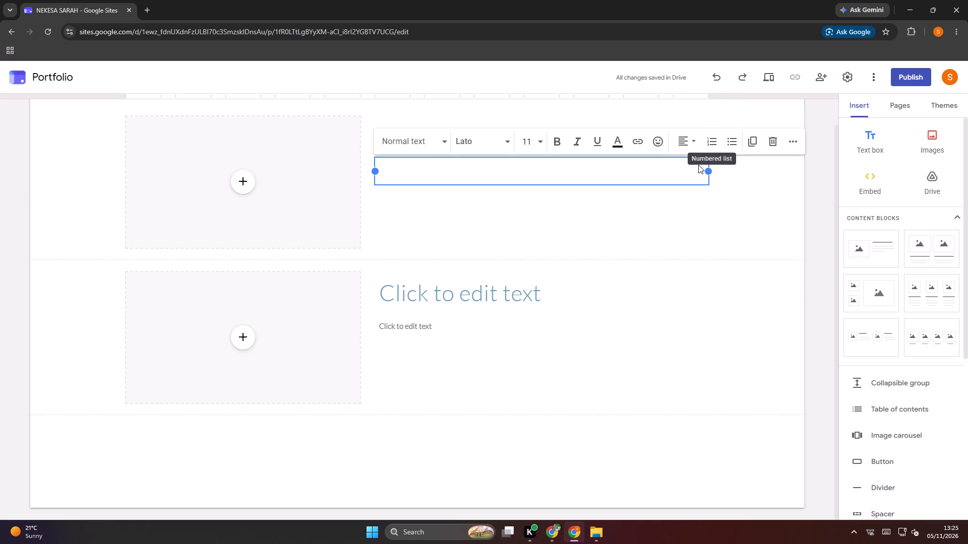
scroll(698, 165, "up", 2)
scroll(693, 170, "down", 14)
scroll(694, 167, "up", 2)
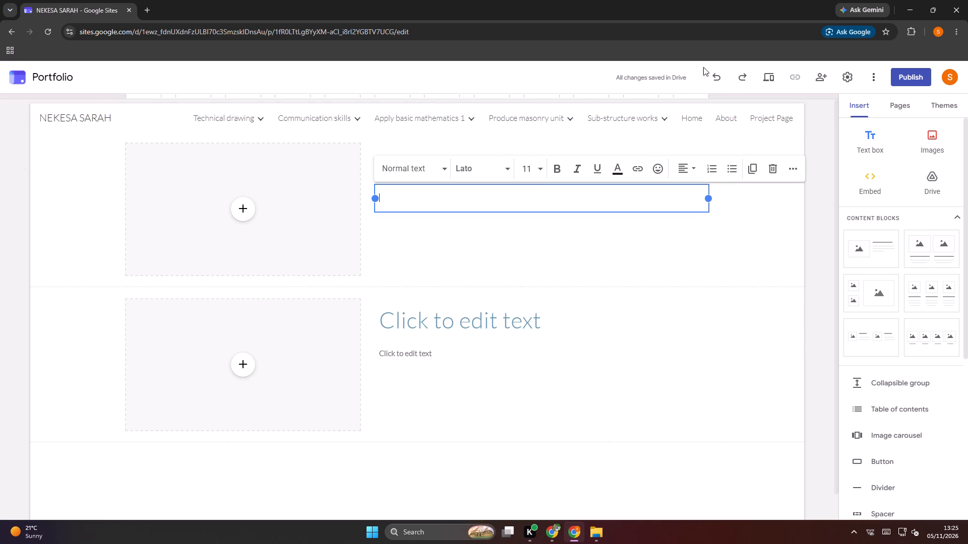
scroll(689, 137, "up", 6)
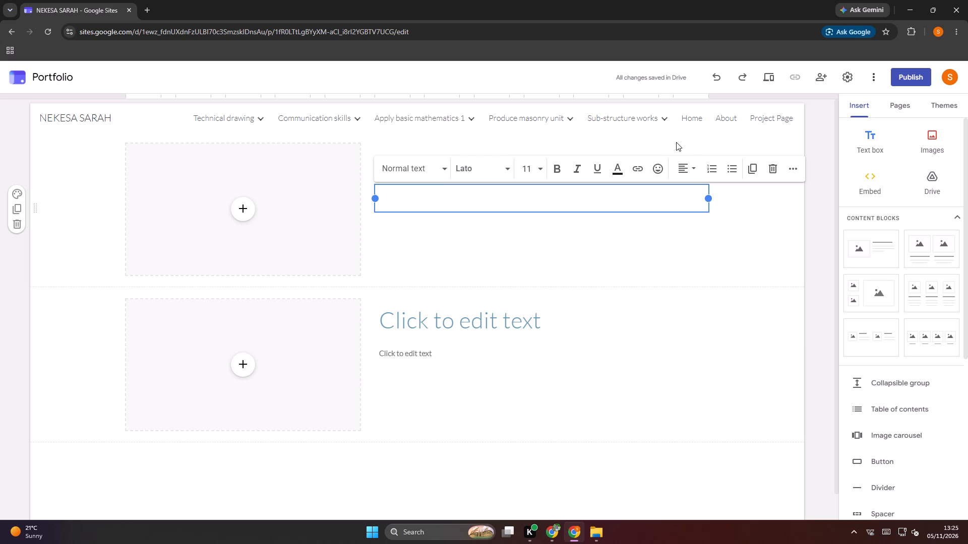
Reopen the Produce masonry unit's Practical page and enter "Clay brick production" plus a new line in the first block's body text.
left_click(528, 116)
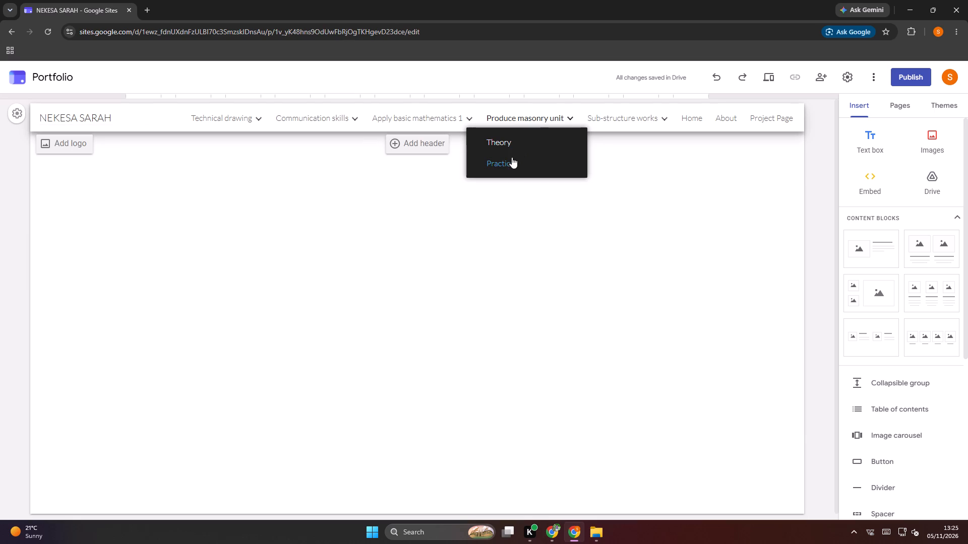
left_click(508, 164)
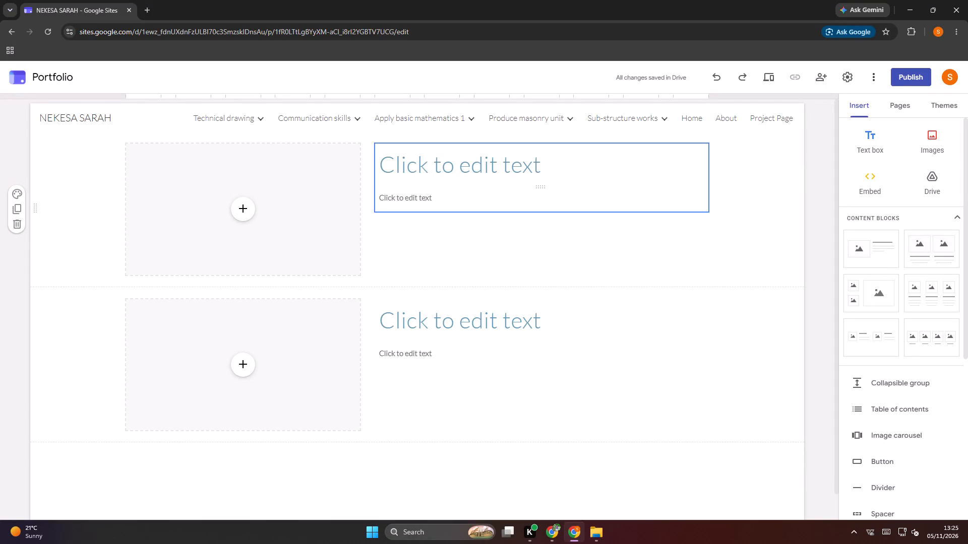
left_click(447, 200)
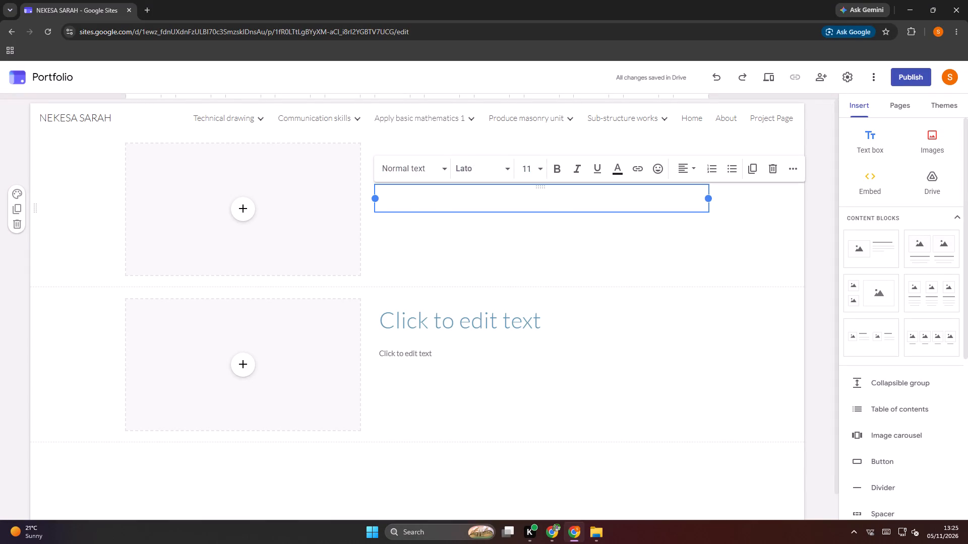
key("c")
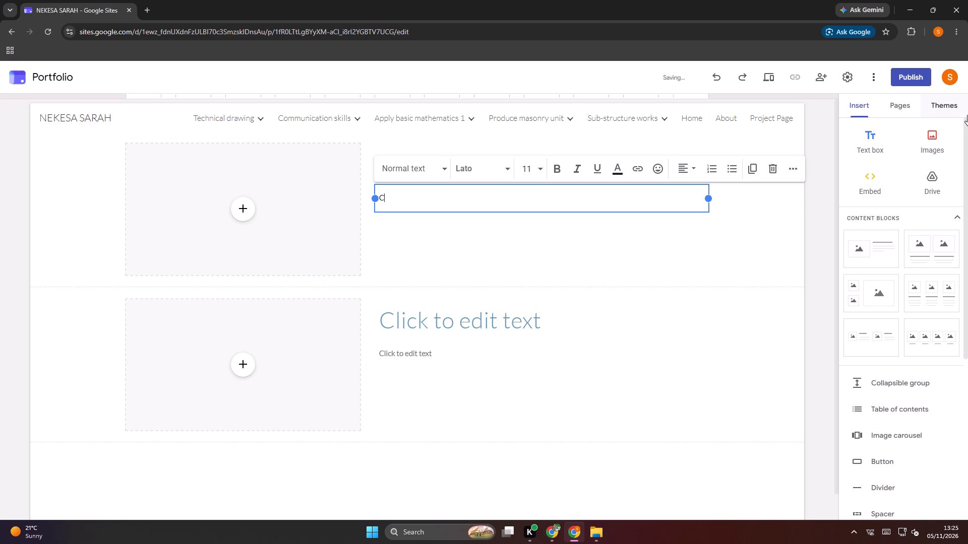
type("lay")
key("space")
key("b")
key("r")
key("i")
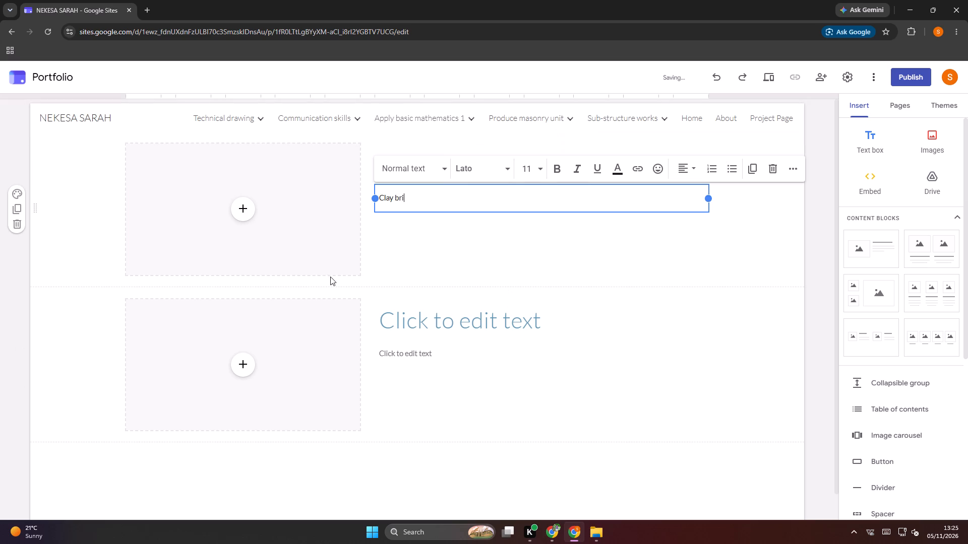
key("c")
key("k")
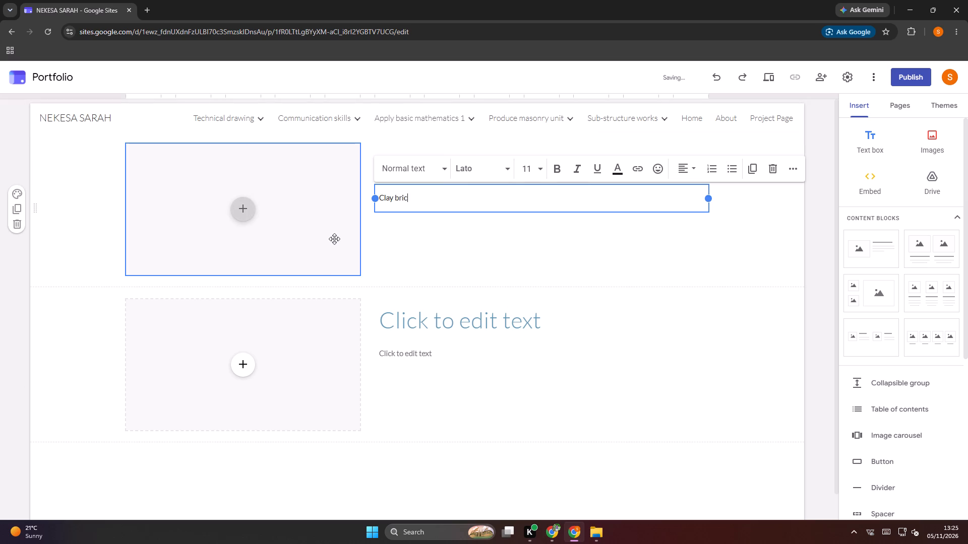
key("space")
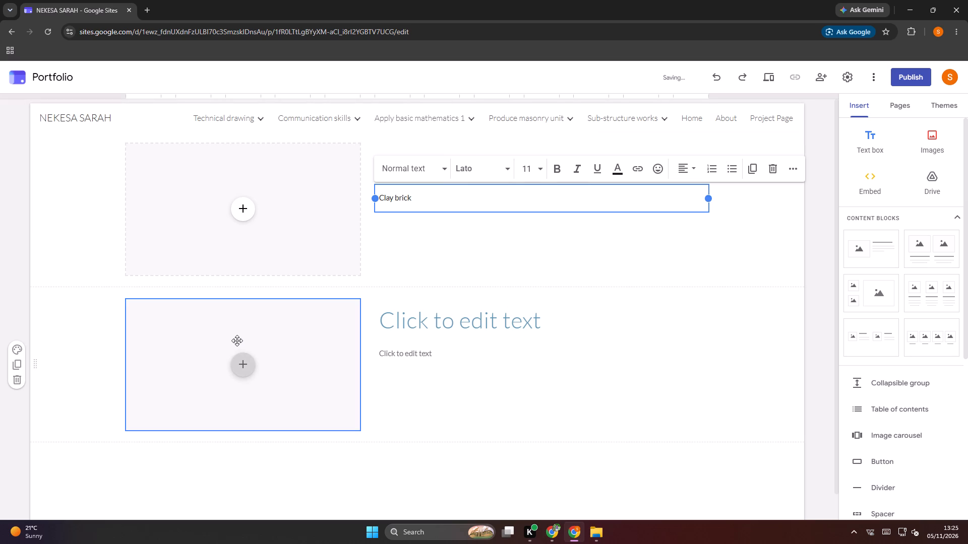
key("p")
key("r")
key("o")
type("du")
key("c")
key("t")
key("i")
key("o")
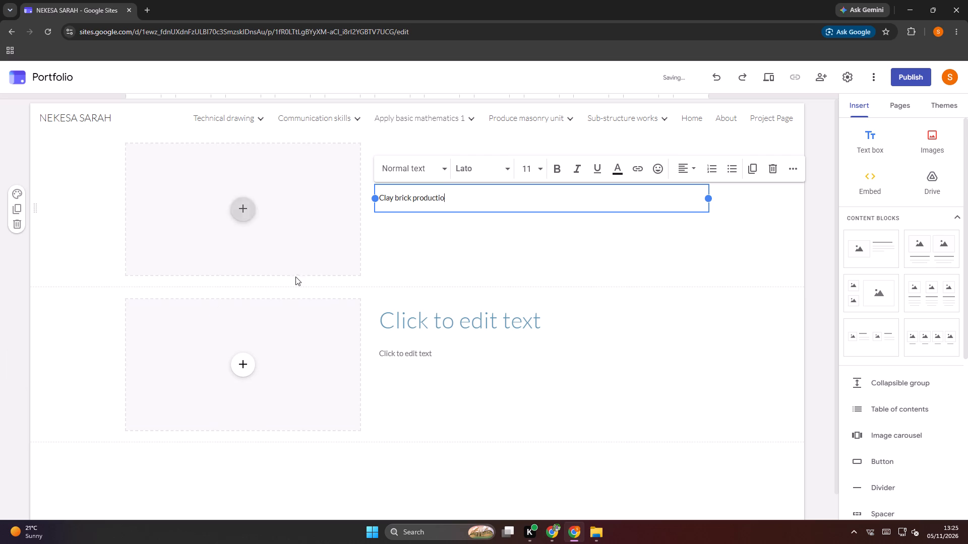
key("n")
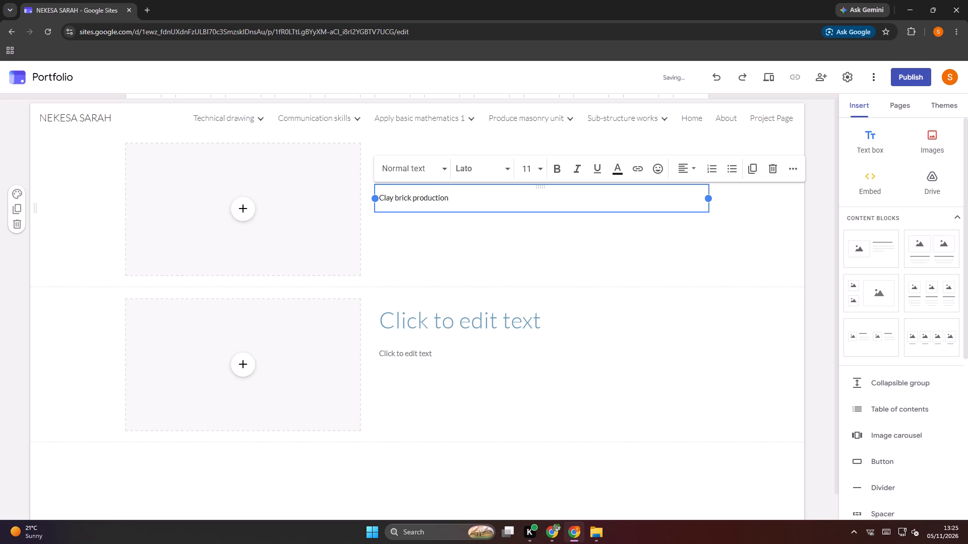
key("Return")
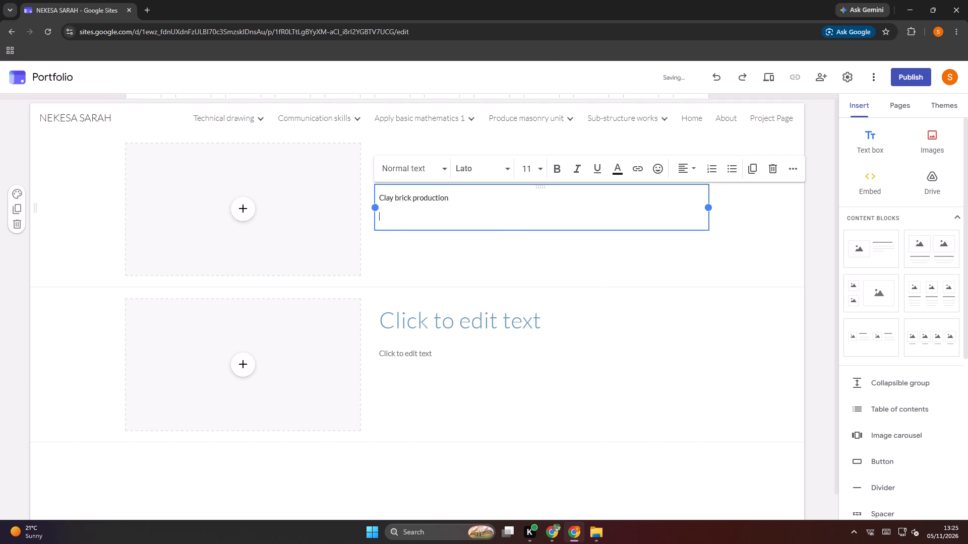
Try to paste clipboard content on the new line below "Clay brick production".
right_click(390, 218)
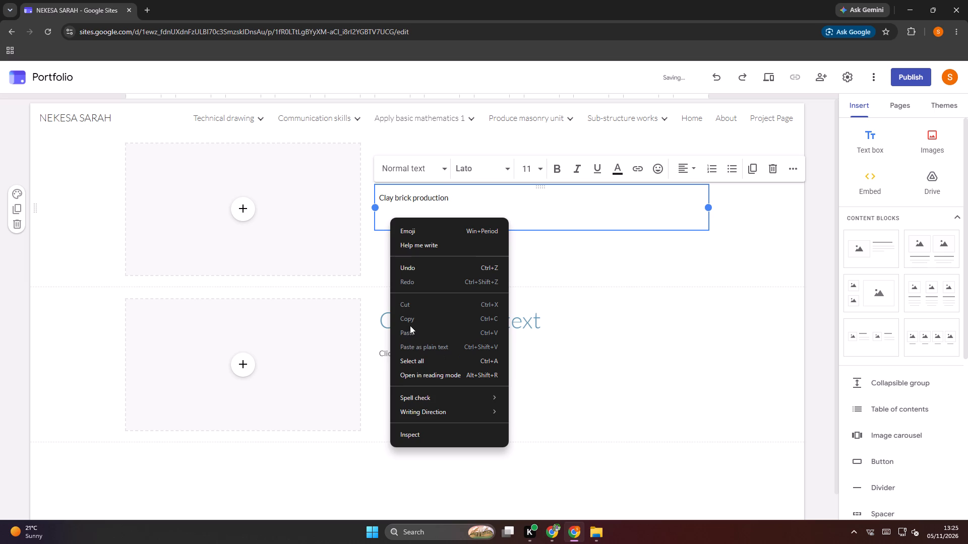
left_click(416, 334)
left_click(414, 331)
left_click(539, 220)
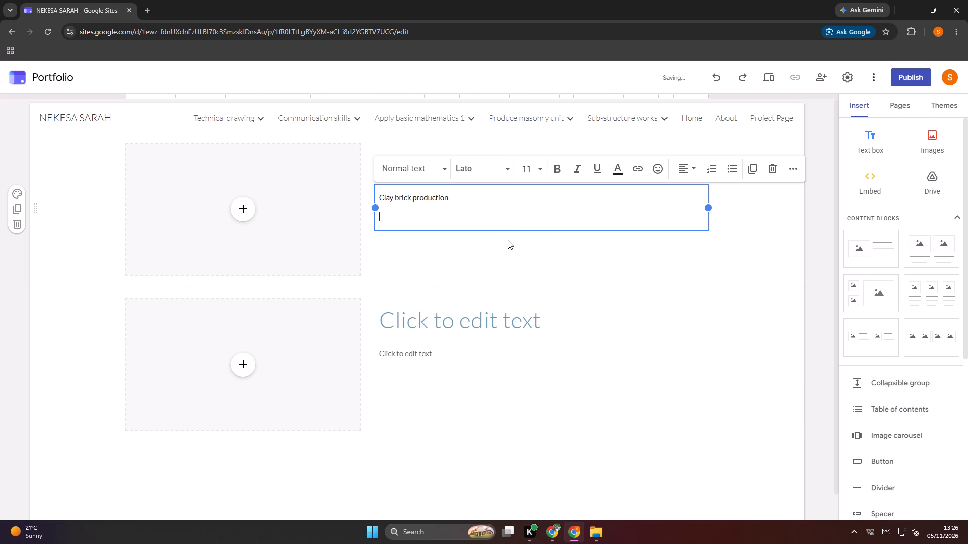
Enter "BC-DB" on the line below "Clay brick production" in the first block's body text.
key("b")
key("BackSpace")
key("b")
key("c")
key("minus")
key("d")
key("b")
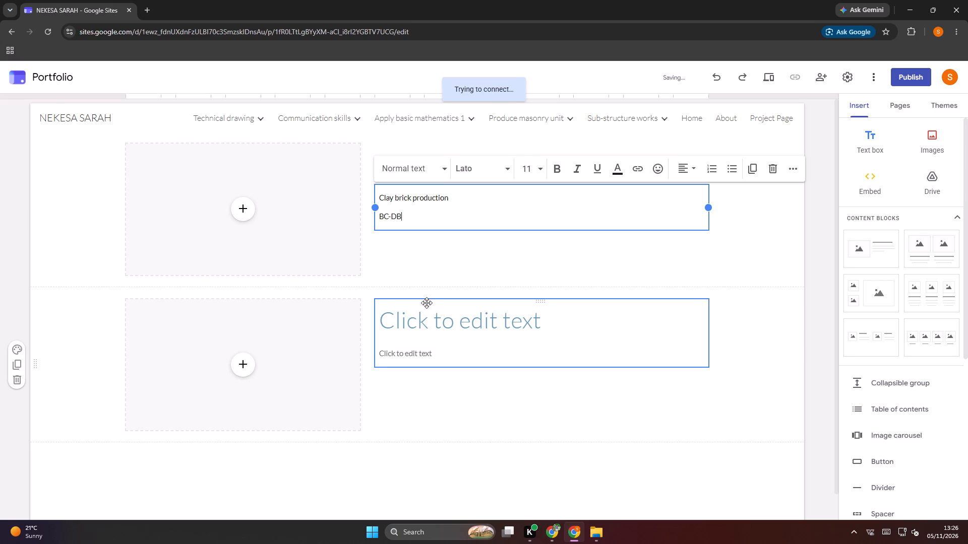
Complete the student registration number after "BC-DB" below "Clay brick production" in the first block's body text.
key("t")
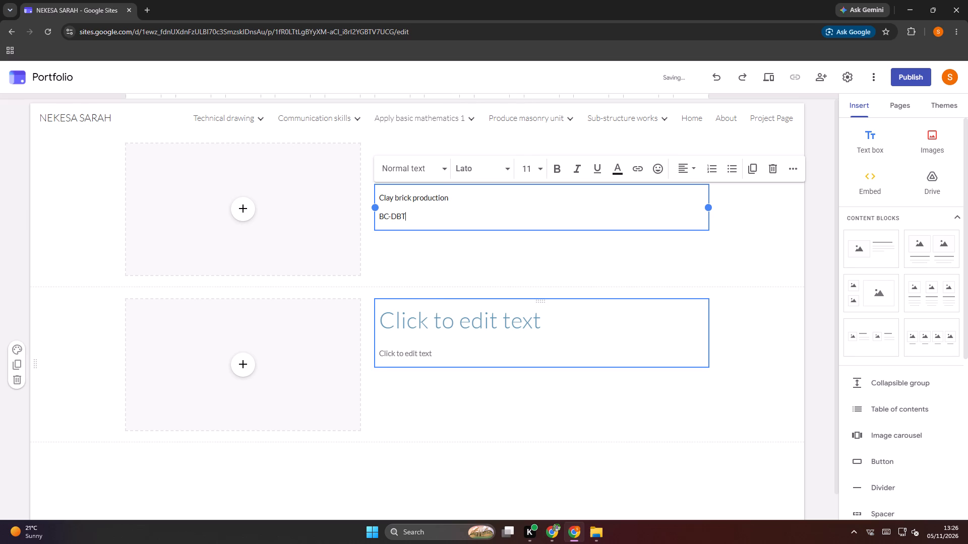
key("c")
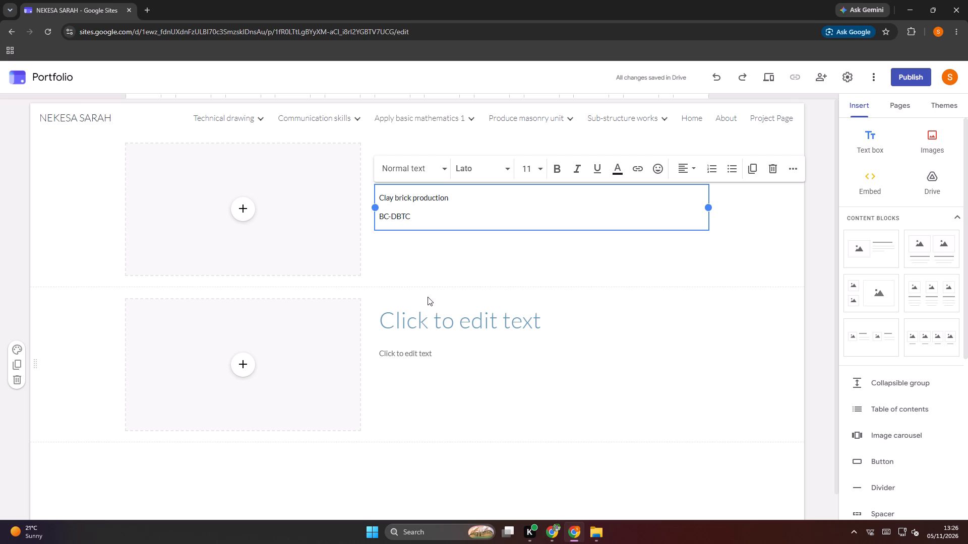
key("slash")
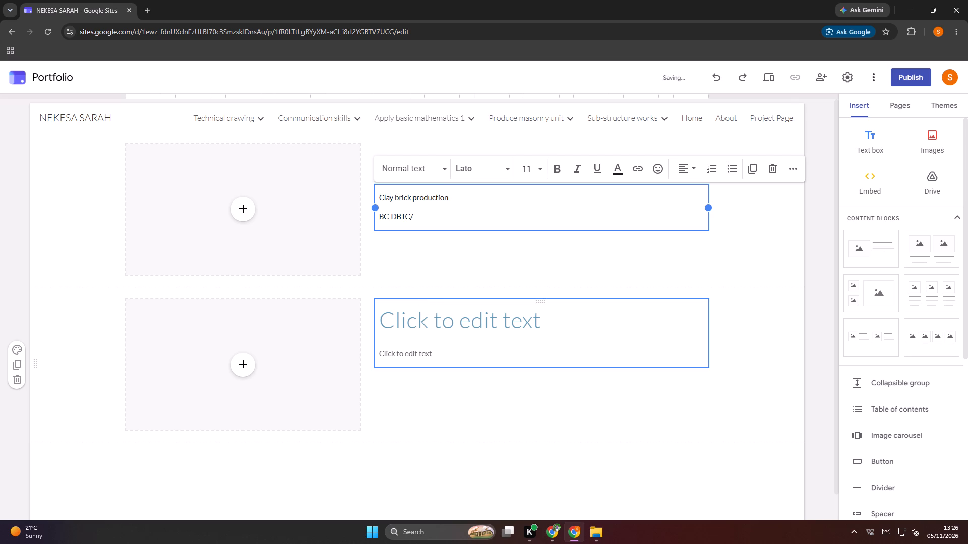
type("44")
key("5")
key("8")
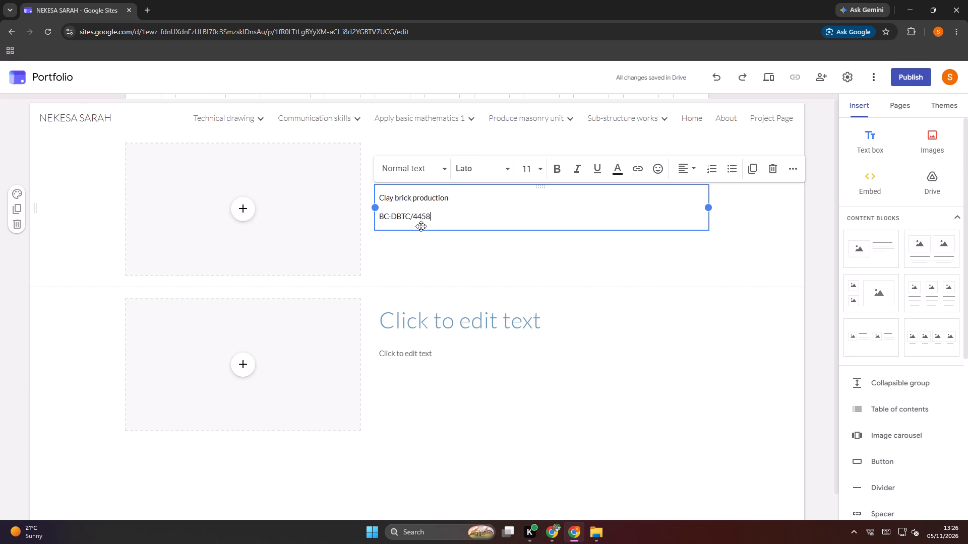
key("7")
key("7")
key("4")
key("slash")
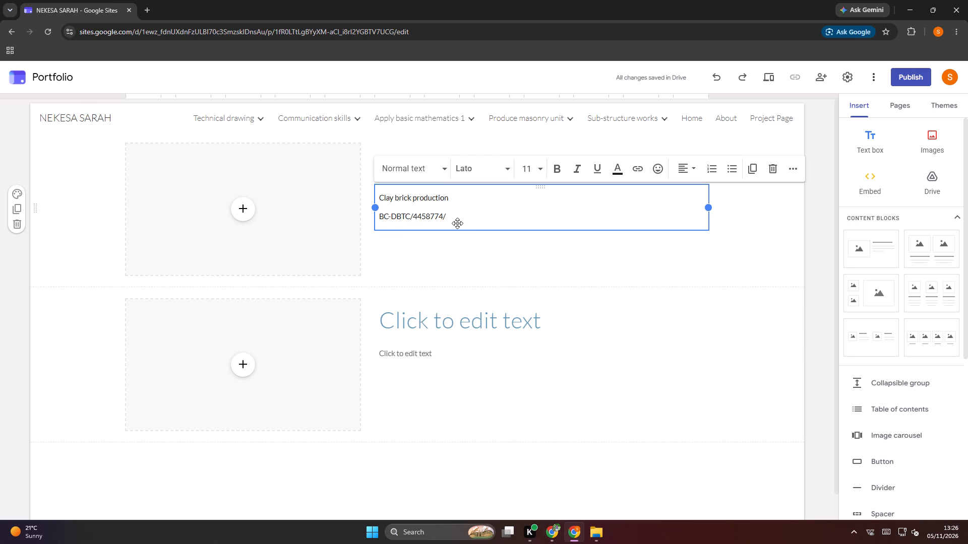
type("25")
Copy the full registration number line from the first block's body text.
left_click_drag(458, 219, 364, 241)
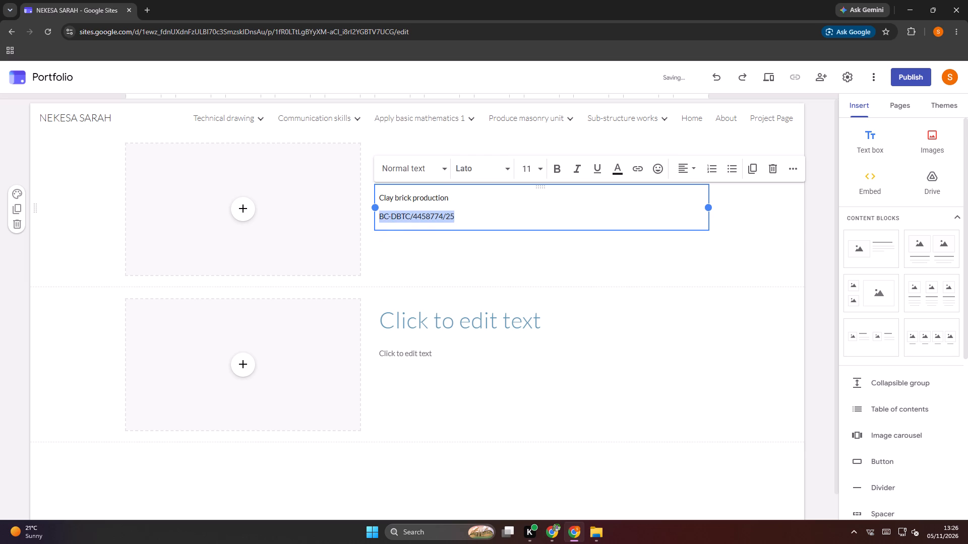
right_click(405, 215)
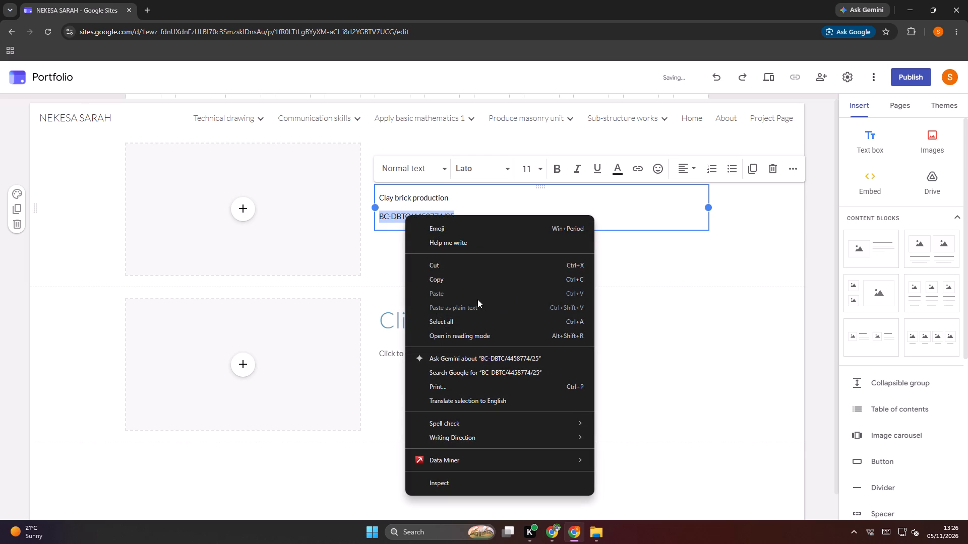
left_click(454, 284)
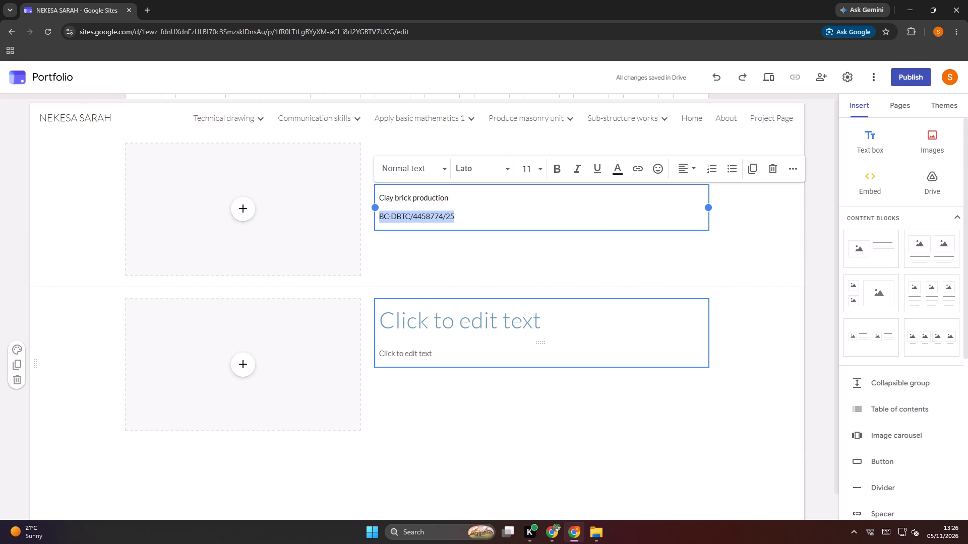
Upload the photo 1000015025.jpg from the milash0 folder into the first block's image placeholder.
left_click(246, 210)
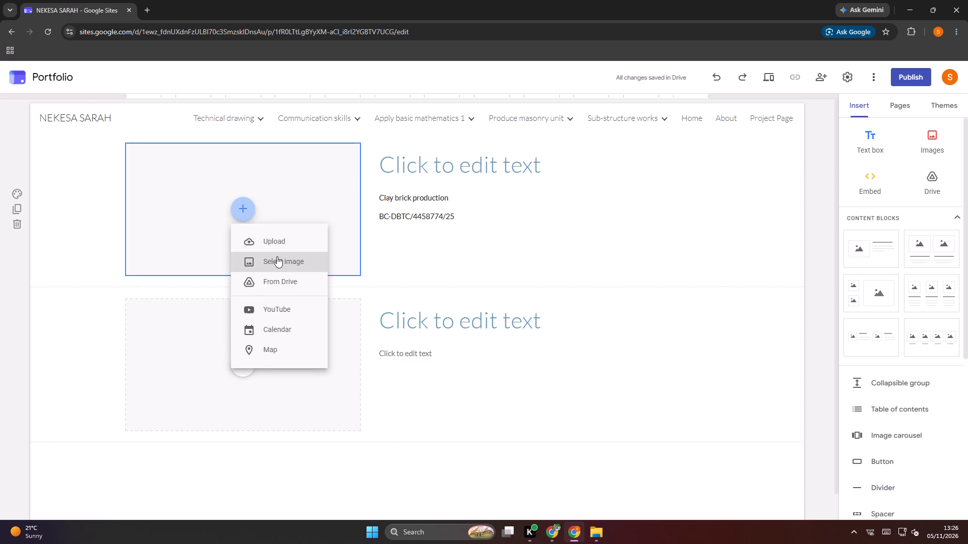
left_click(278, 242)
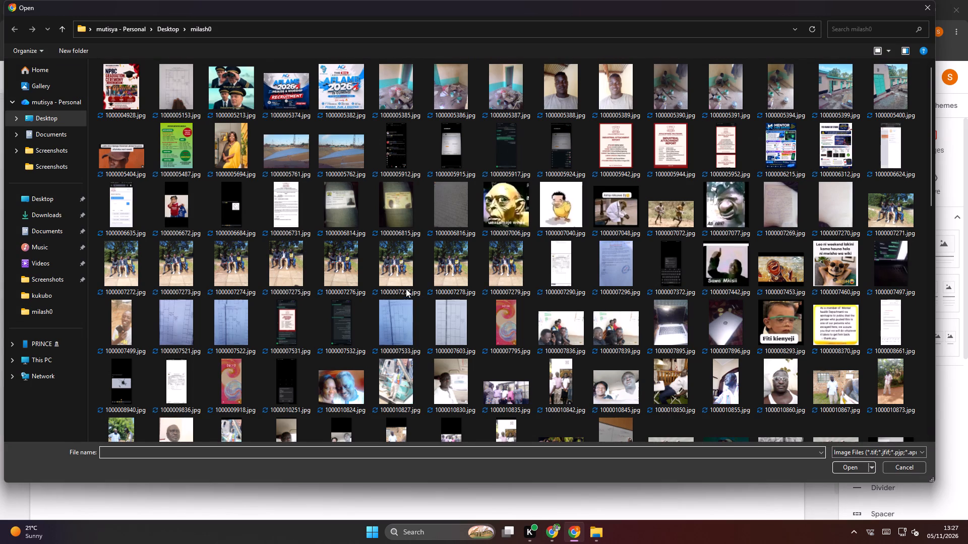
scroll(412, 284, "down", 8)
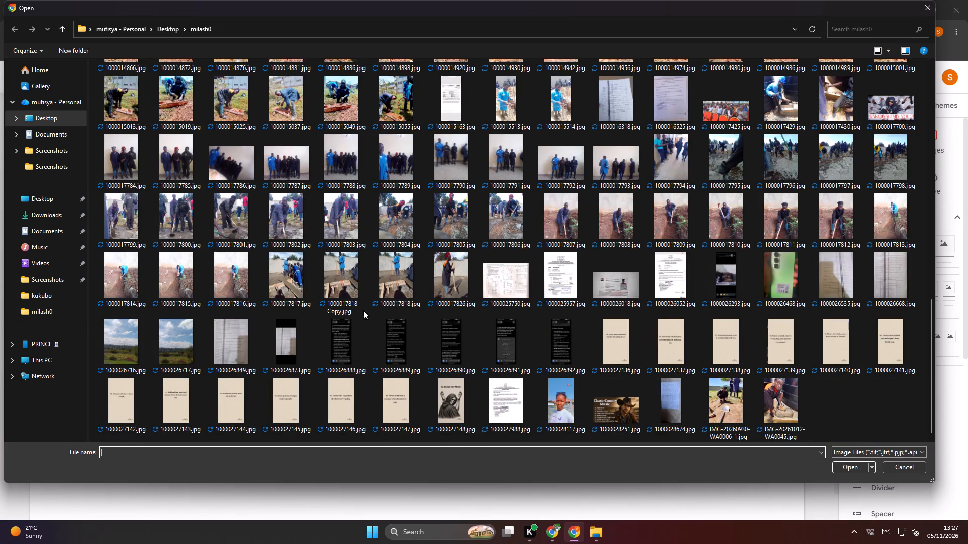
scroll(388, 305, "down", 5)
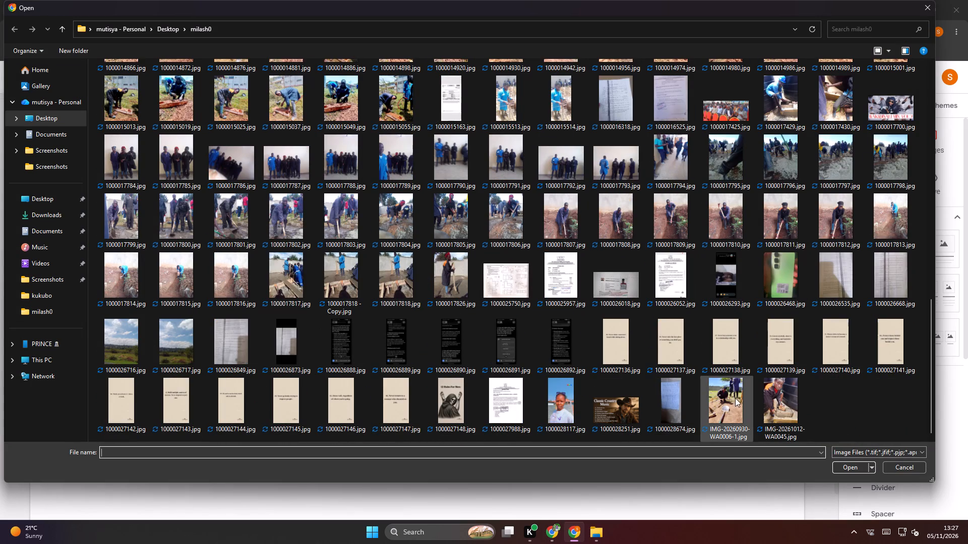
scroll(525, 312, "down", 4)
scroll(524, 313, "up", 2)
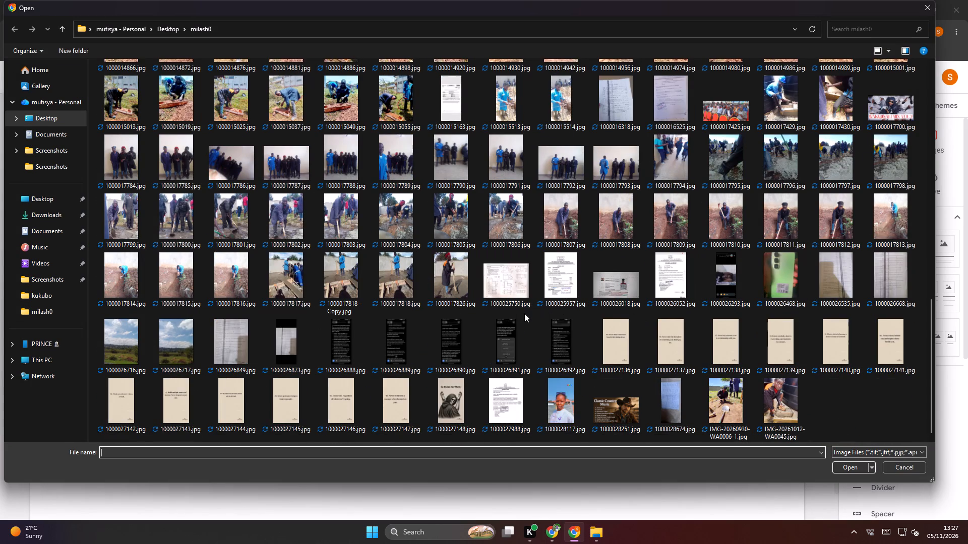
scroll(524, 313, "up", 2)
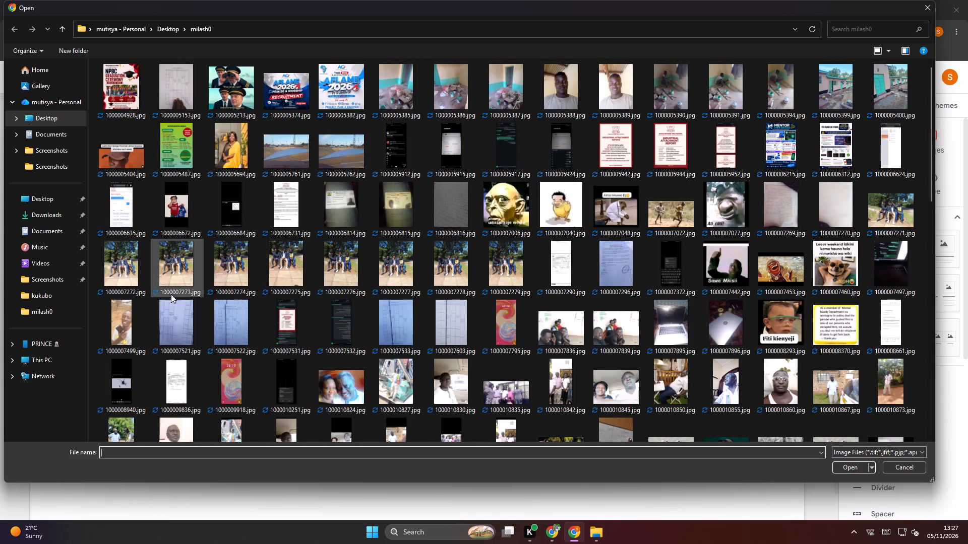
scroll(173, 292, "down", 2)
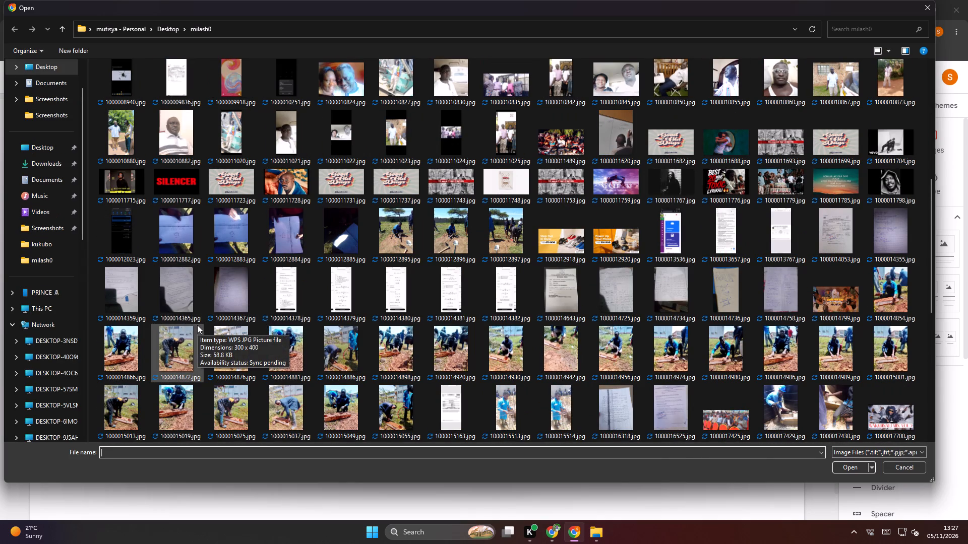
left_click(236, 401)
left_click(854, 465)
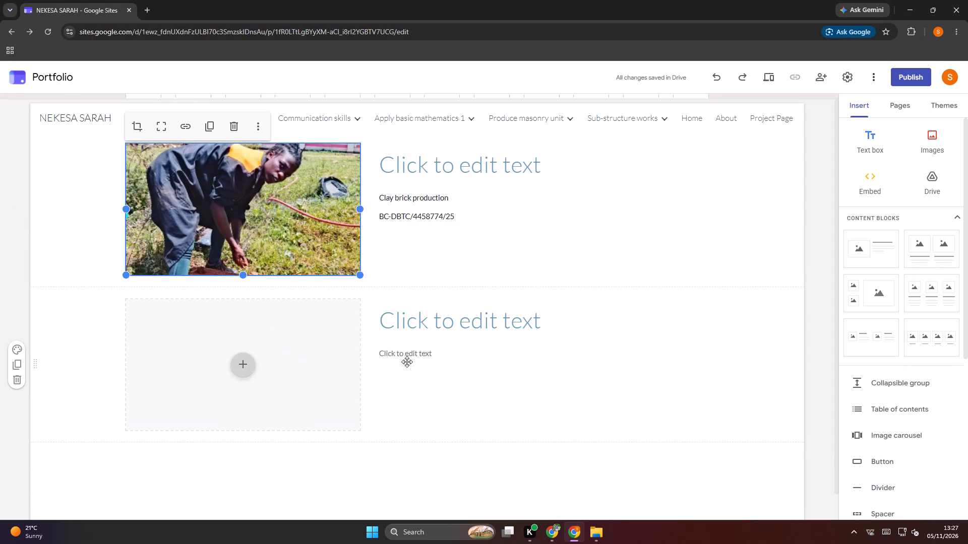
Enter "Concrete block production" as the second block's body text.
left_click(440, 358)
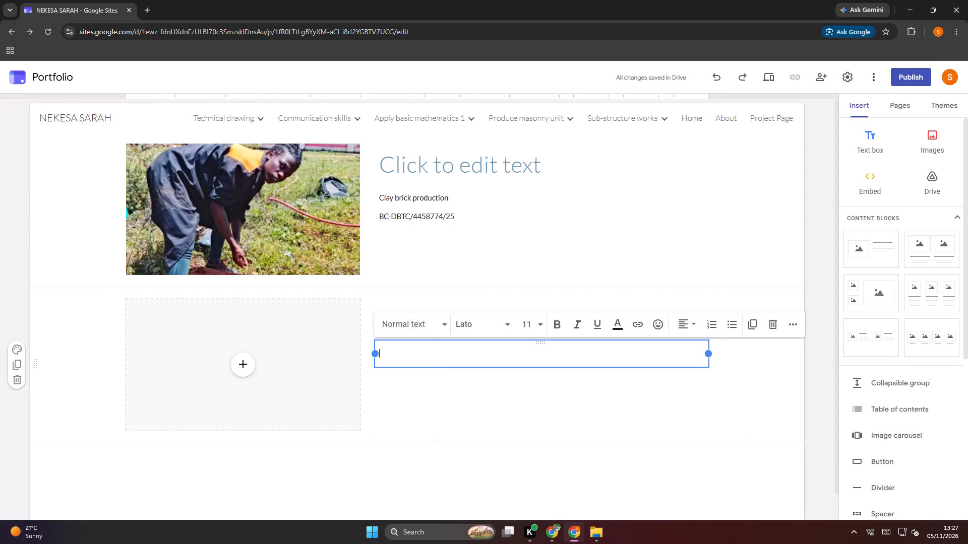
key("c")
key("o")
key("BackSpace")
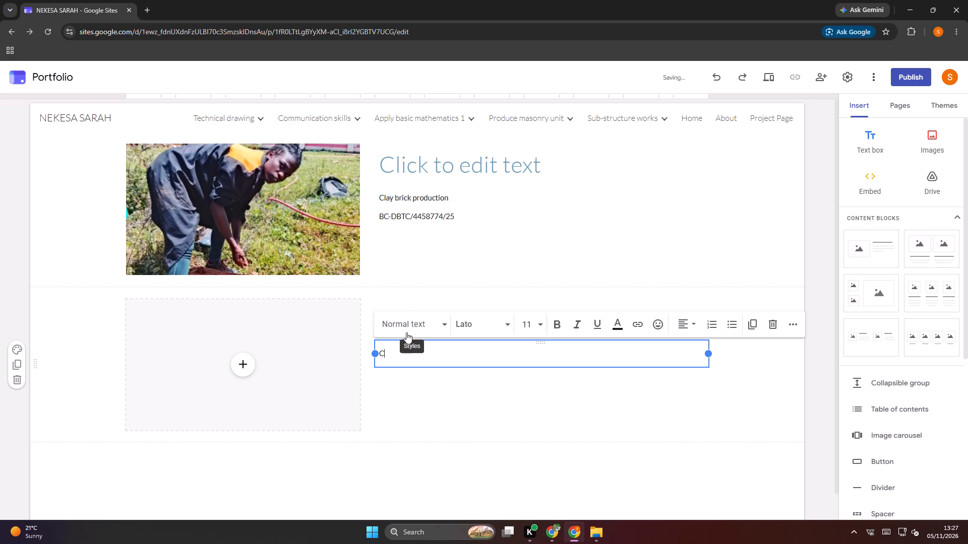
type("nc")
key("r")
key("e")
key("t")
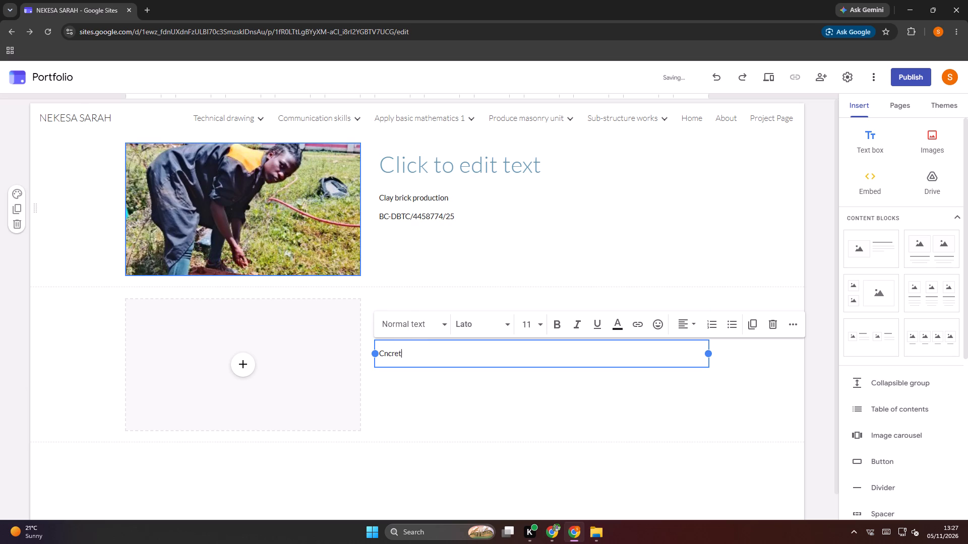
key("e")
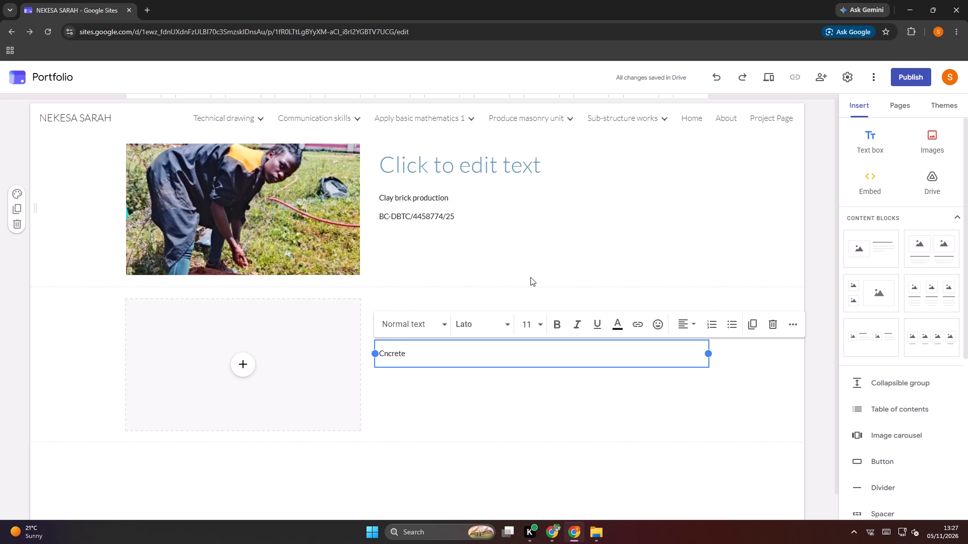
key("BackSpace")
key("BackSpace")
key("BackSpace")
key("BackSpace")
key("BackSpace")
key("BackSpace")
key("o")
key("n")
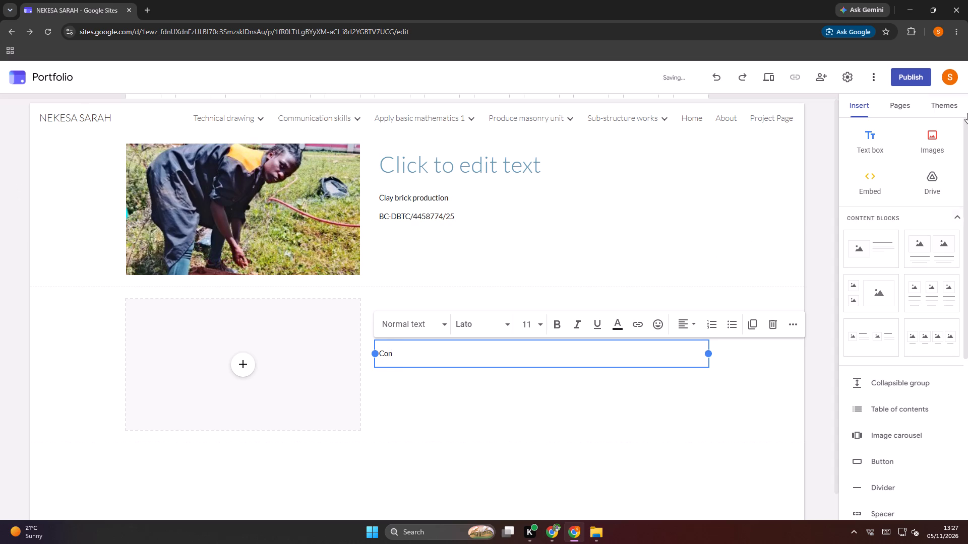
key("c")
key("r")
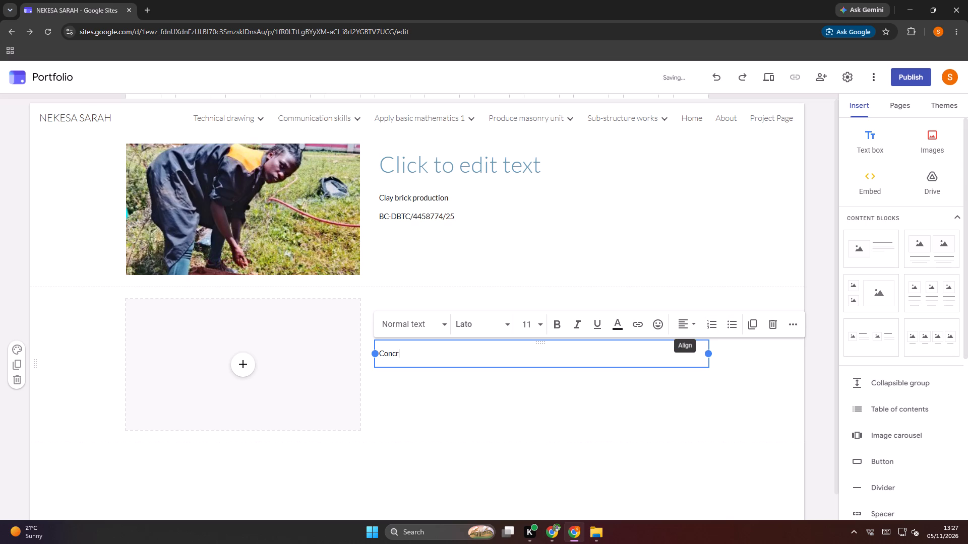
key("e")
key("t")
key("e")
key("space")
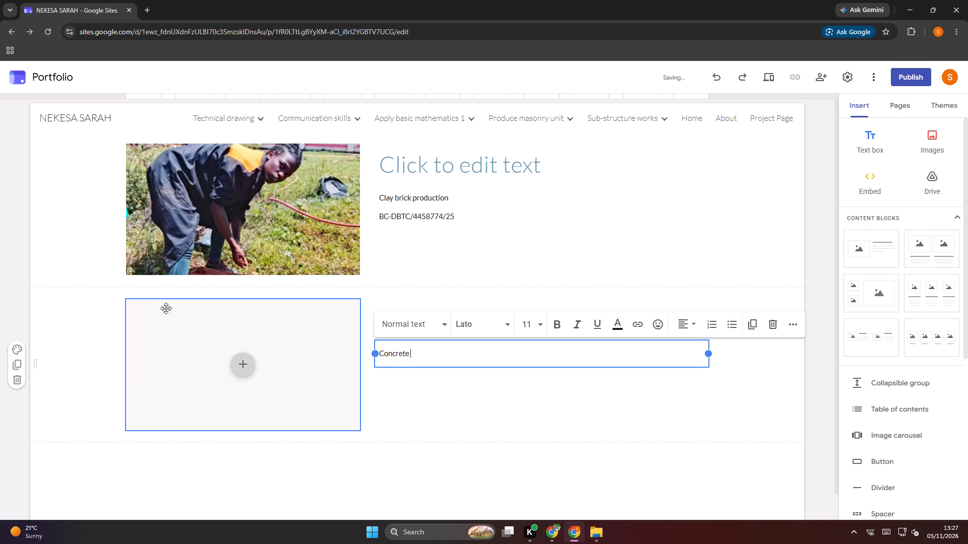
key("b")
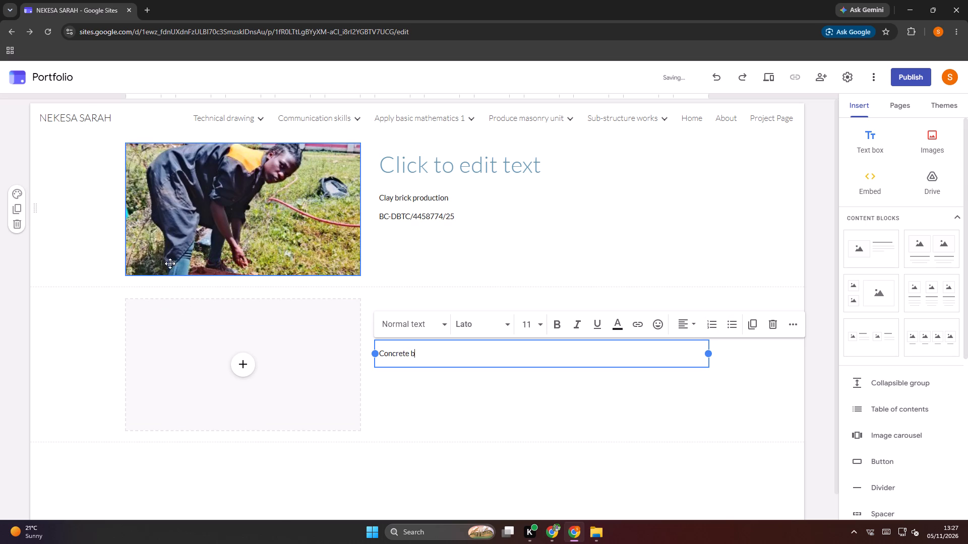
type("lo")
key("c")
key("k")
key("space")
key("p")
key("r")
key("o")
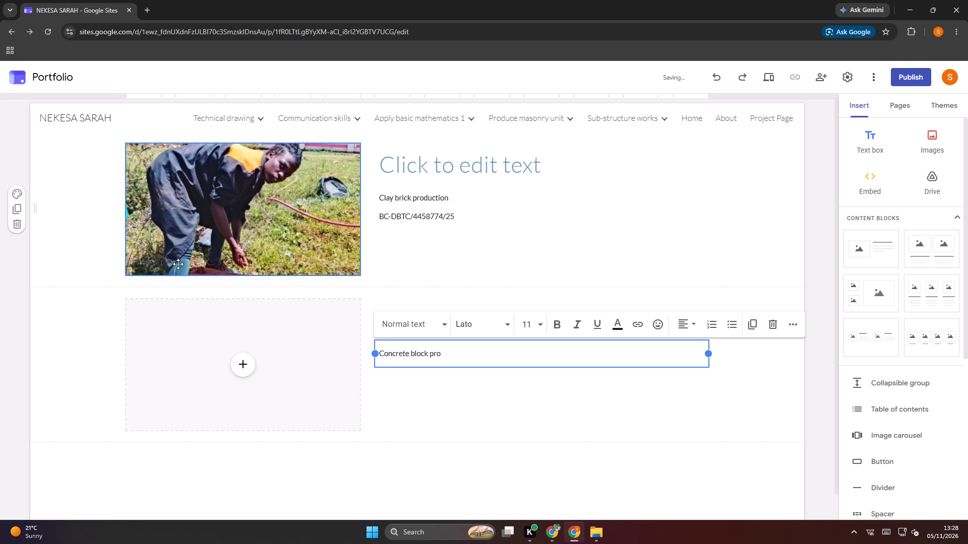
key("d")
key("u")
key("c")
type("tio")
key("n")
Paste the copied registration number on a new line below "Concrete block production" in the second block.
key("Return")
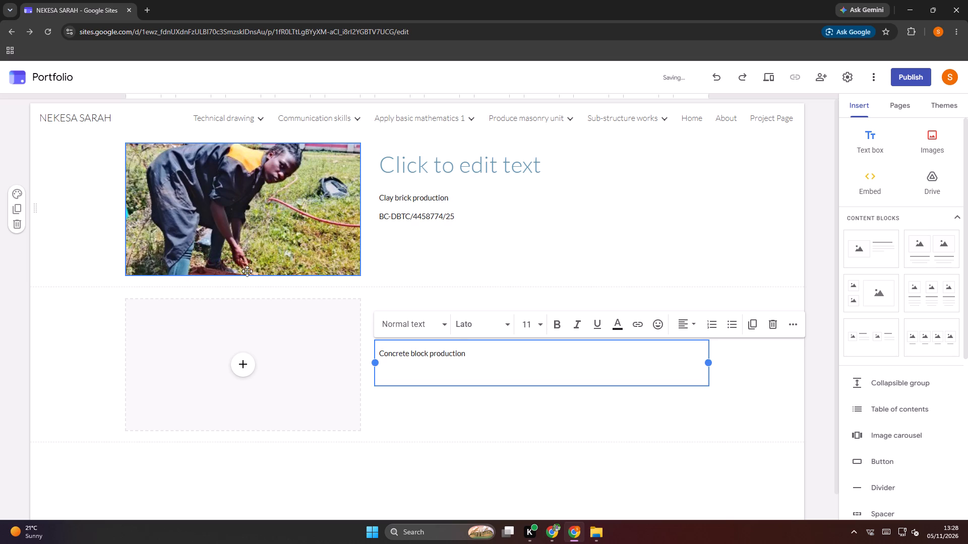
right_click(431, 369)
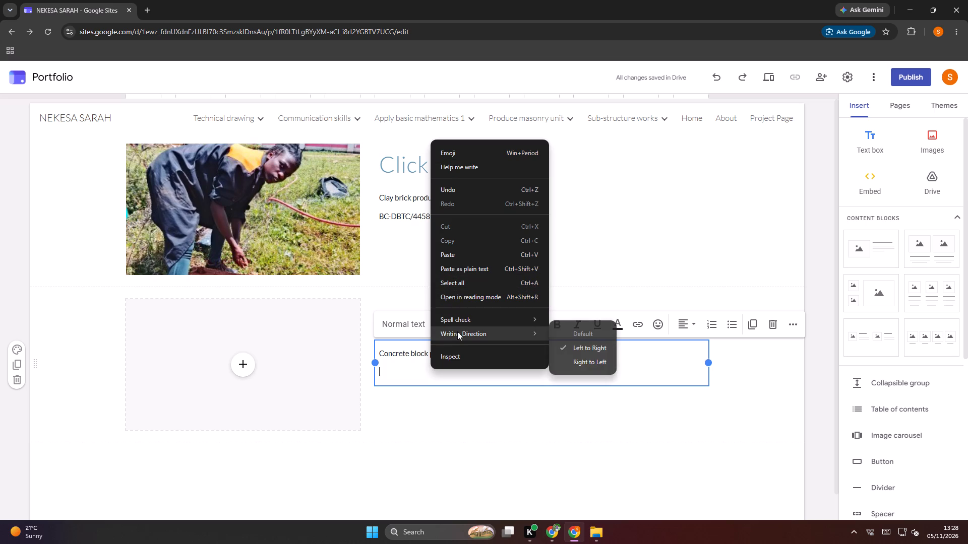
left_click(450, 256)
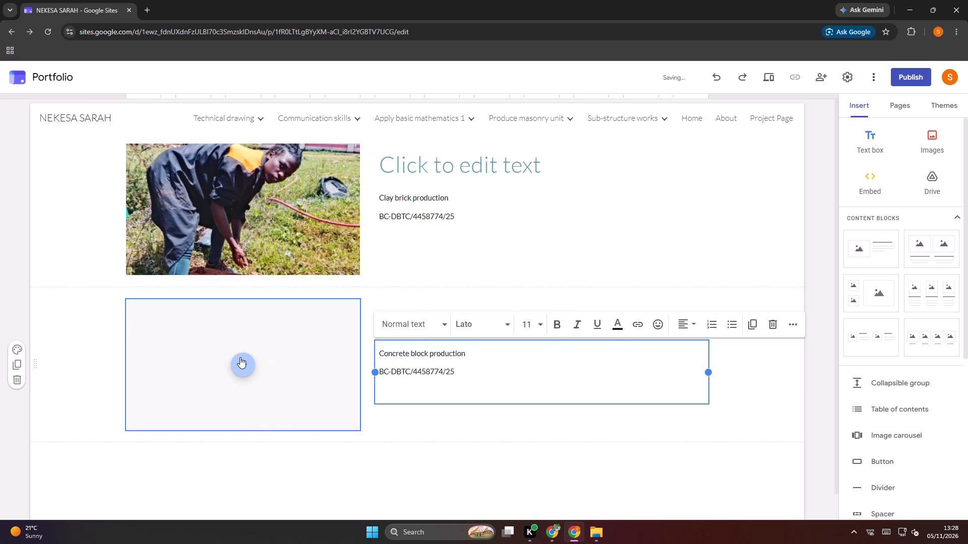
Upload the photo IMG-20261012-WA0045.jpg from the milash0 folder into the second block's image placeholder.
left_click(240, 357)
left_click(267, 389)
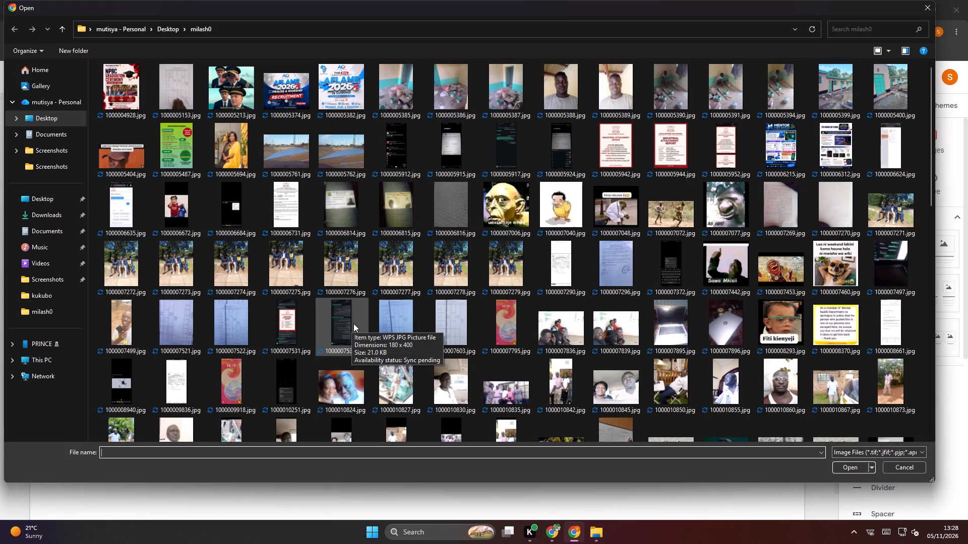
scroll(393, 342, "down", 16)
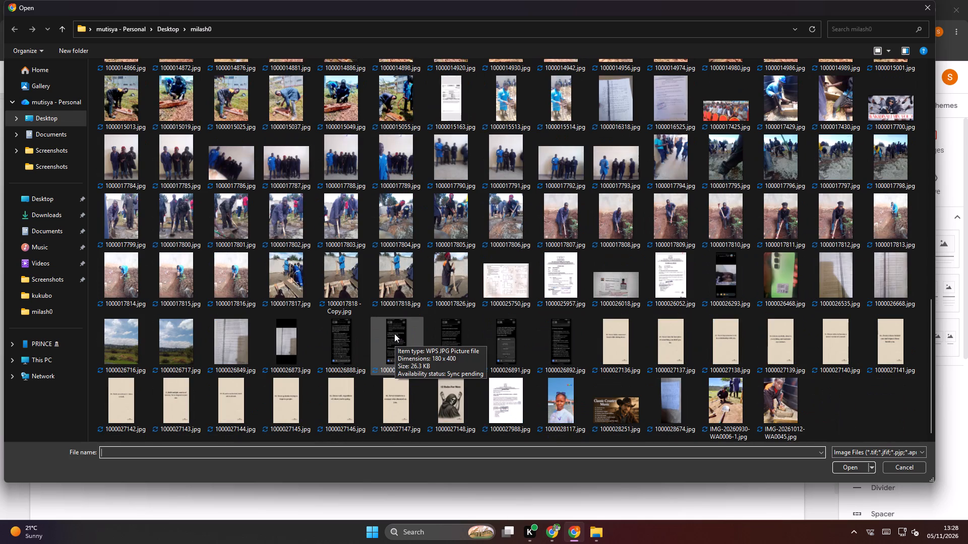
left_click(783, 409)
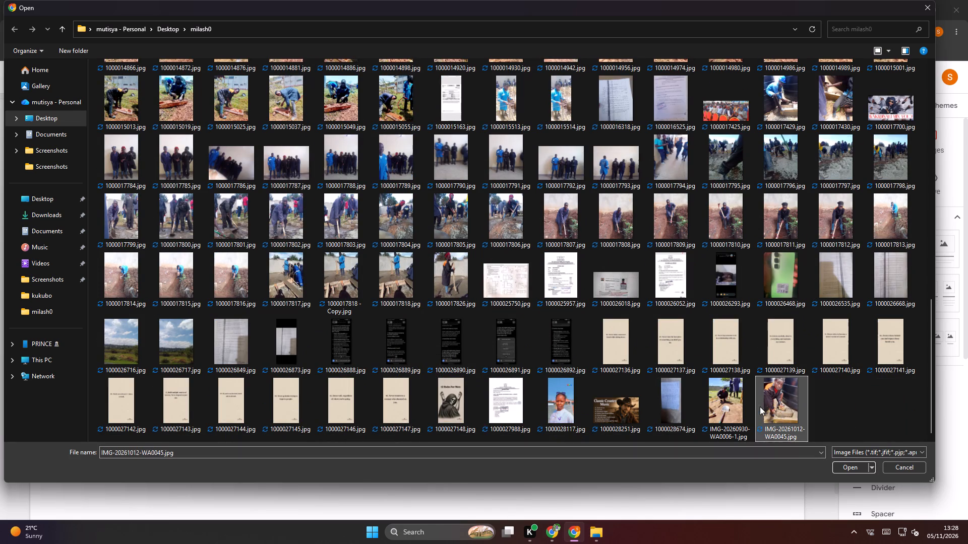
left_click(843, 465)
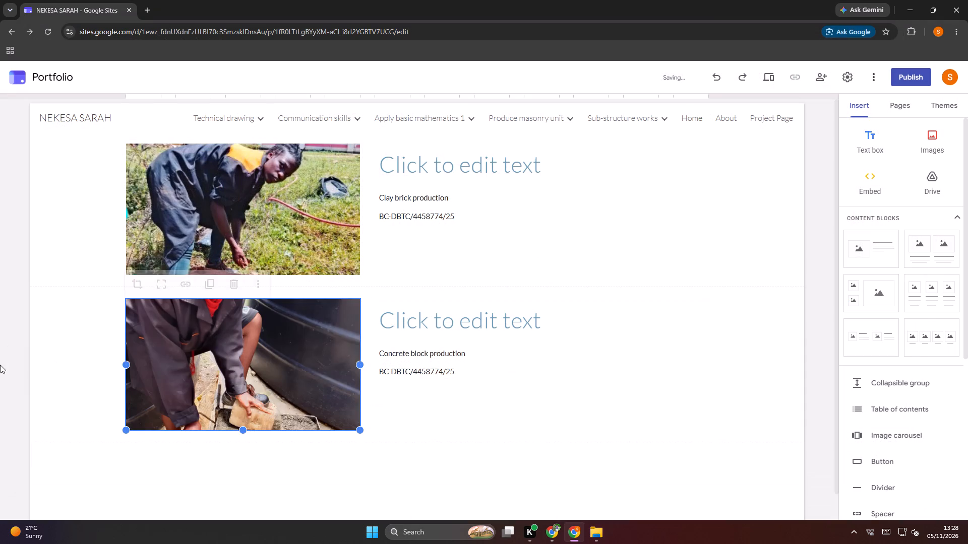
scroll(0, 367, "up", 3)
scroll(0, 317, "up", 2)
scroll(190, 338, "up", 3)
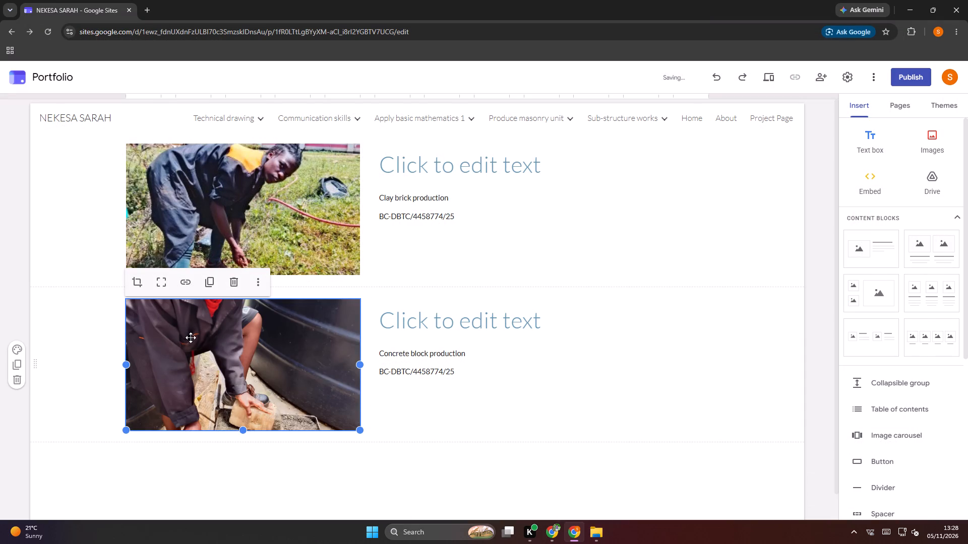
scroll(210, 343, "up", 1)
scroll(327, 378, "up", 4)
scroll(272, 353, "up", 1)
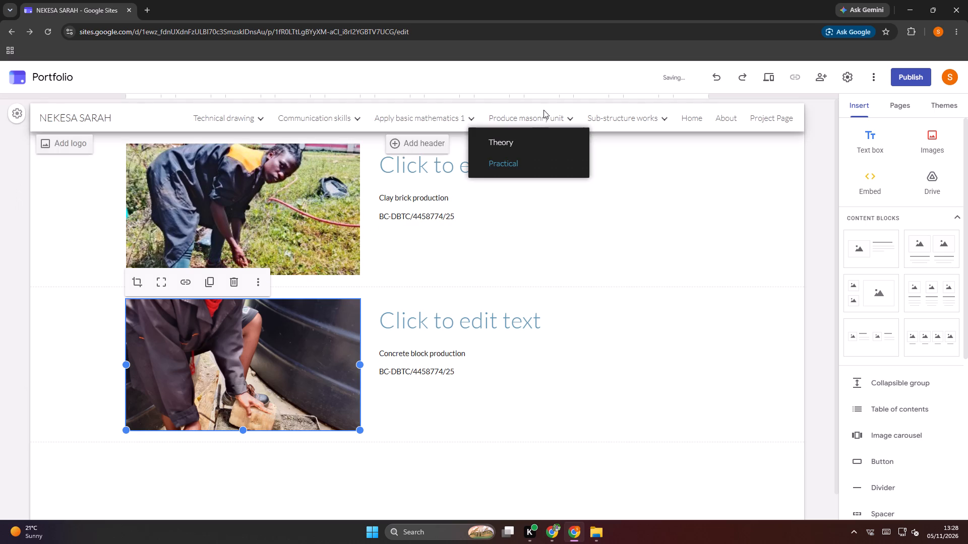
Go to the Practical page under the Sub-structure works unit.
left_click(618, 116)
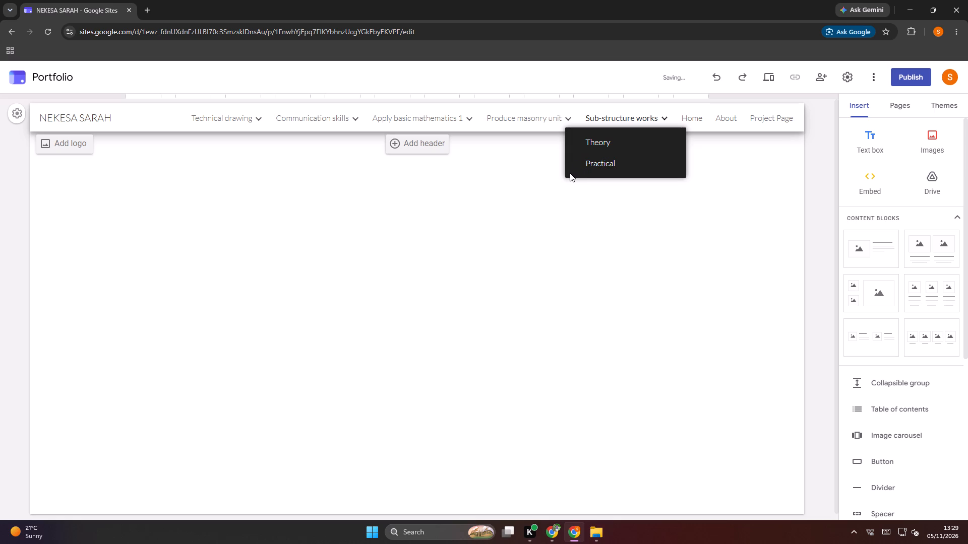
left_click(600, 163)
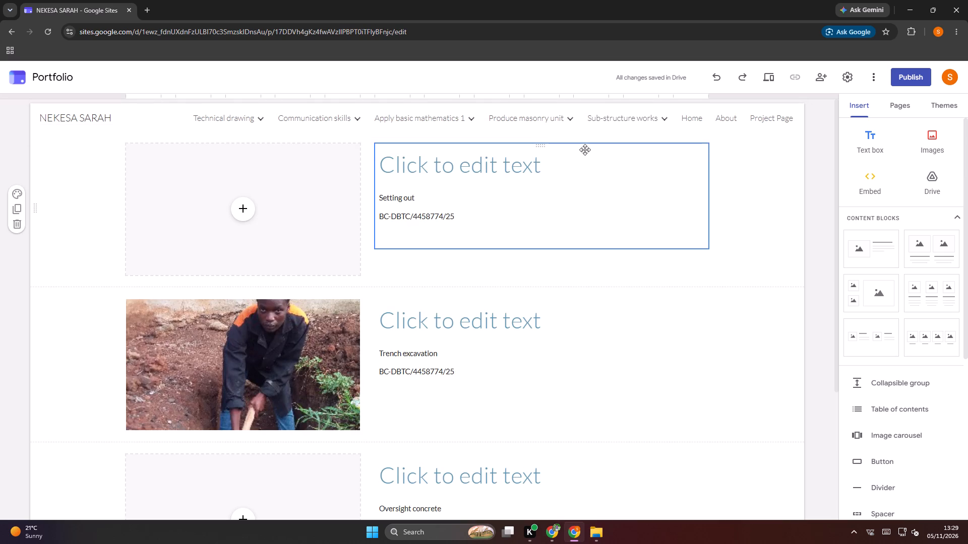
left_click(623, 117)
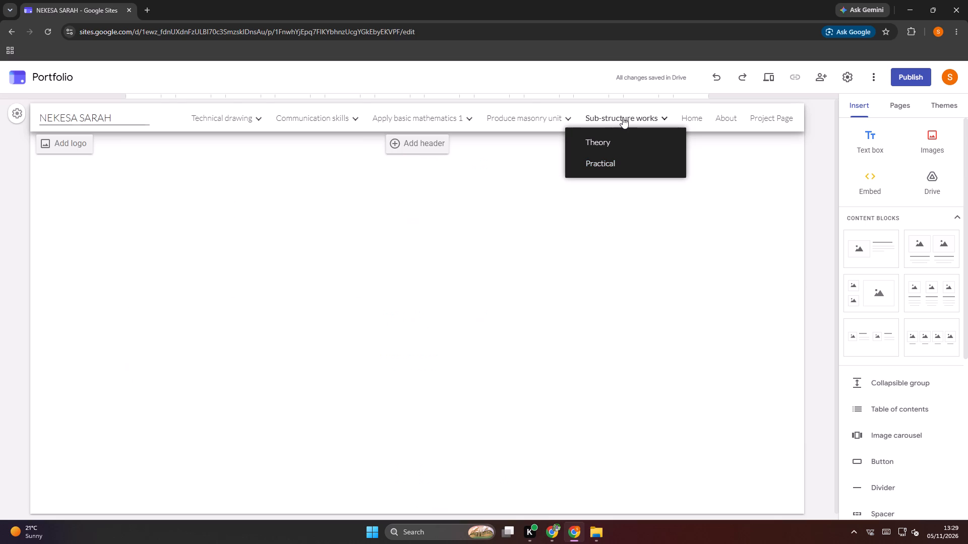
left_click(600, 162)
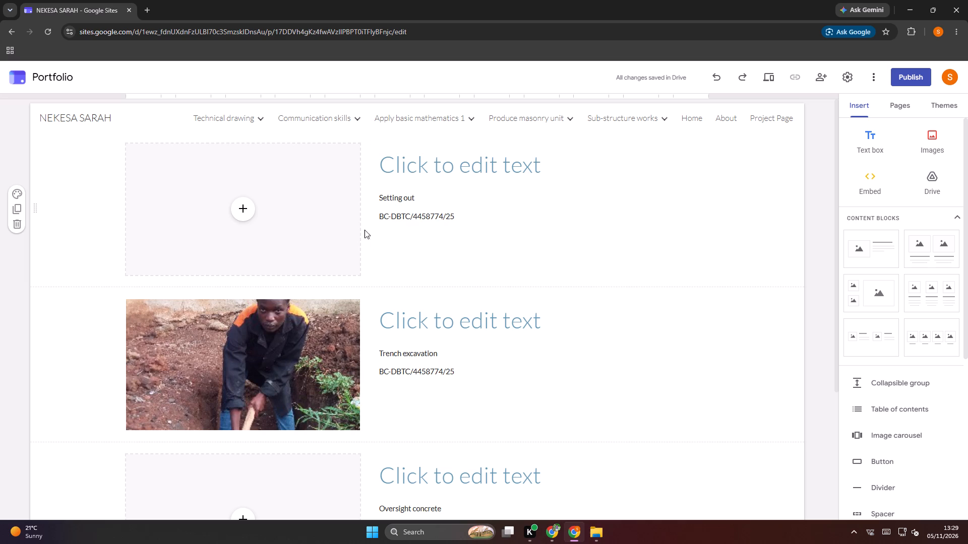
Upload the photo IMG-20260930-WA0006-1.jpg from the milash0 folder into the "Setting out" block's image placeholder.
left_click(249, 207)
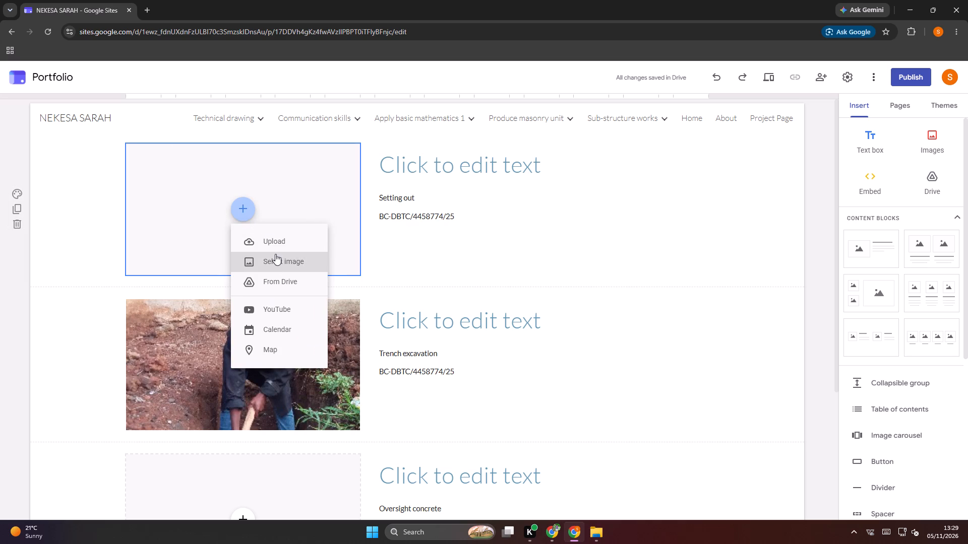
left_click(281, 240)
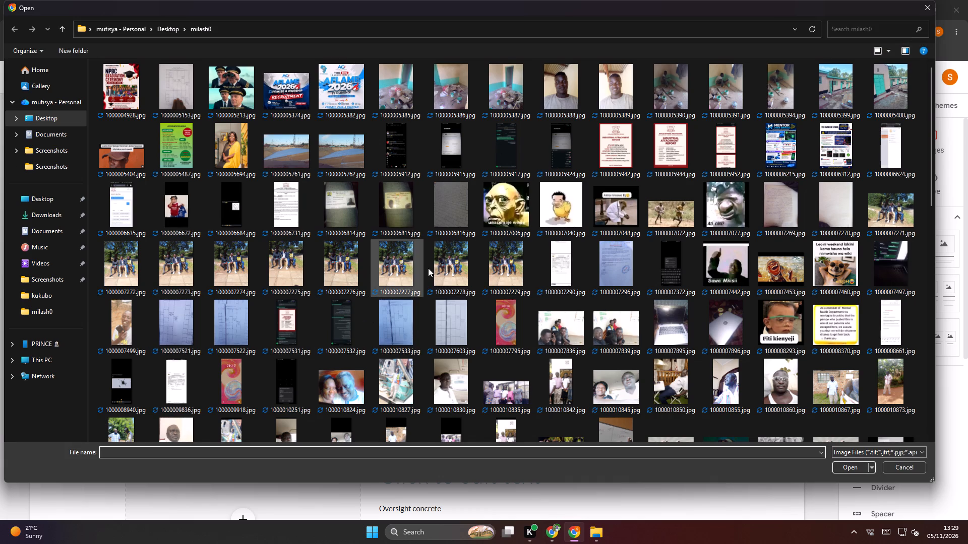
scroll(461, 297, "down", 20)
scroll(461, 297, "down", 3)
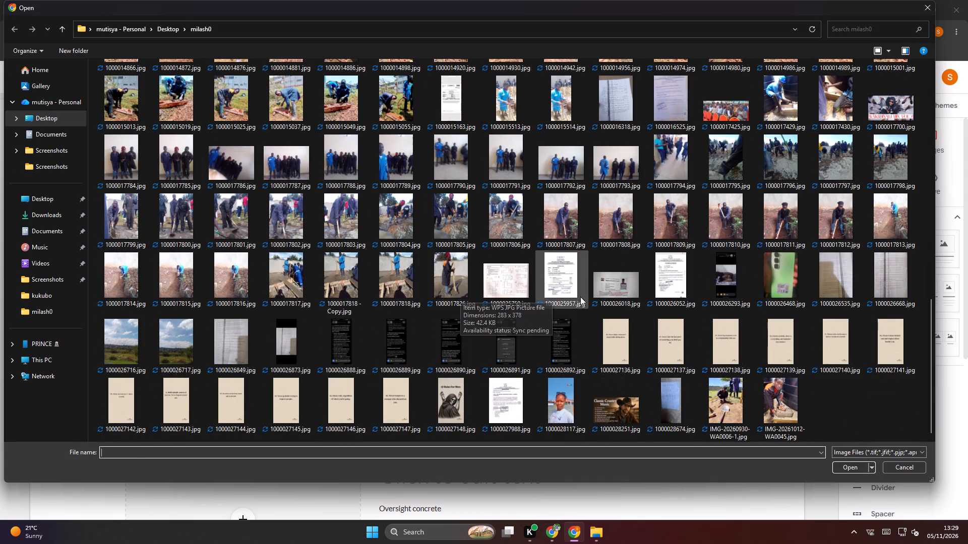
left_click(735, 409)
left_click(851, 466)
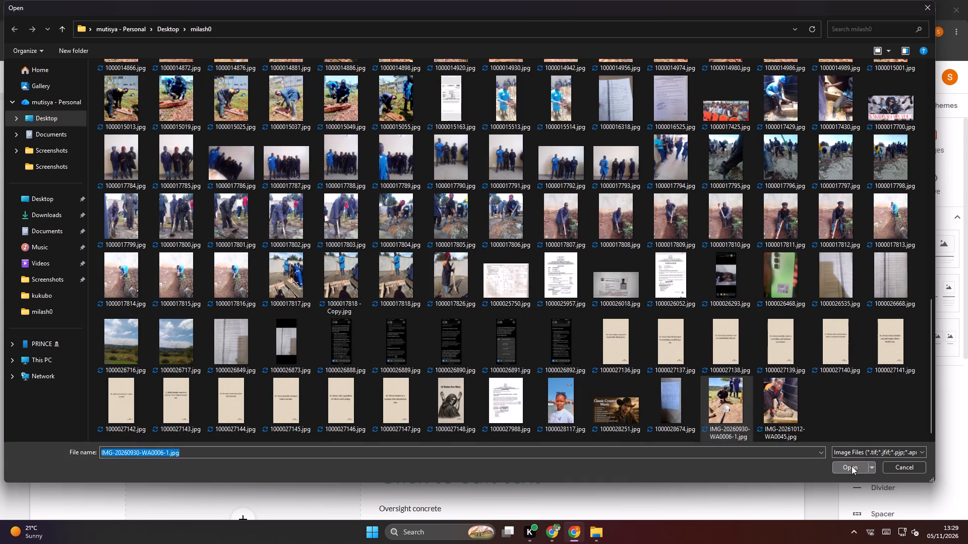
Upload the photo 1000017826.jpg from the milash0 folder into the "Oversight concrete" block's image placeholder.
scroll(395, 252, "up", 4)
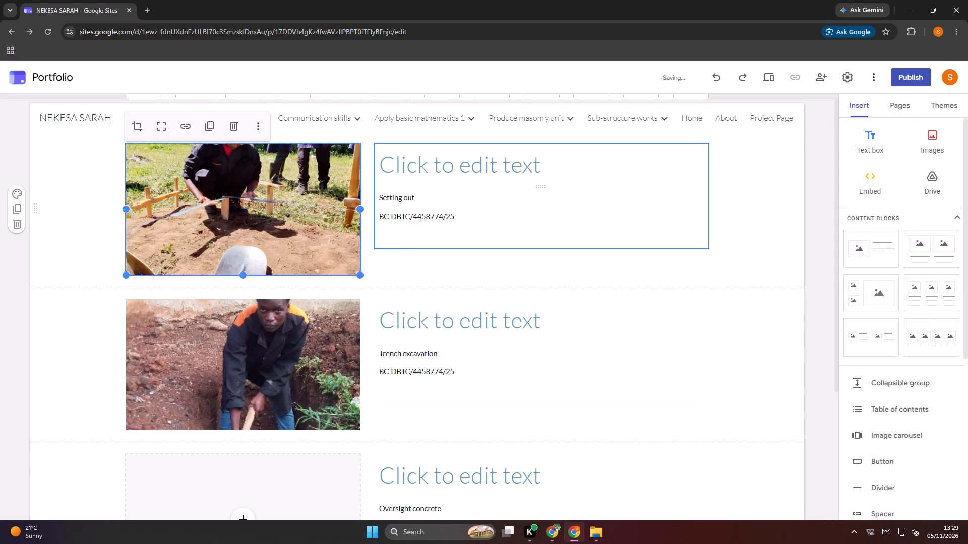
scroll(332, 215, "up", 5)
scroll(331, 213, "down", 6)
scroll(344, 184, "up", 4)
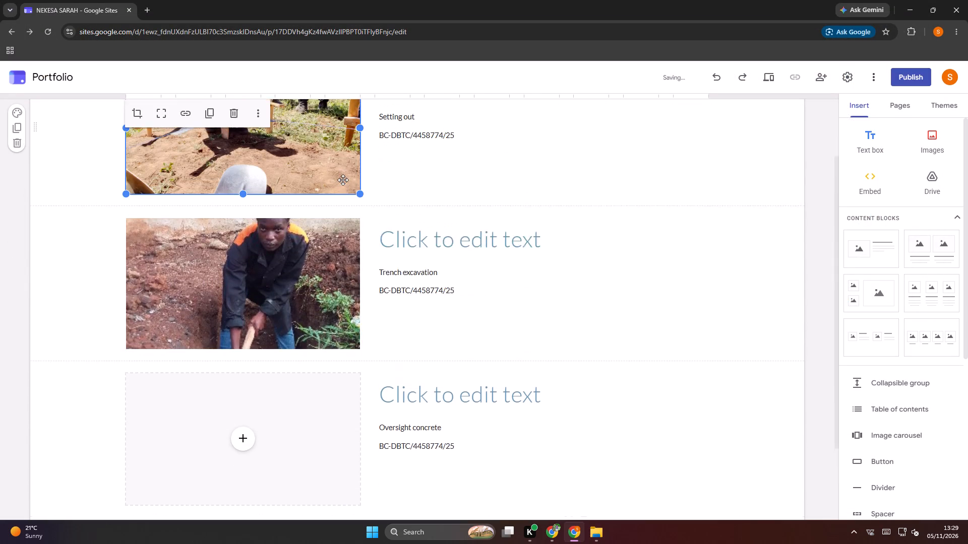
scroll(343, 180, "up", 3)
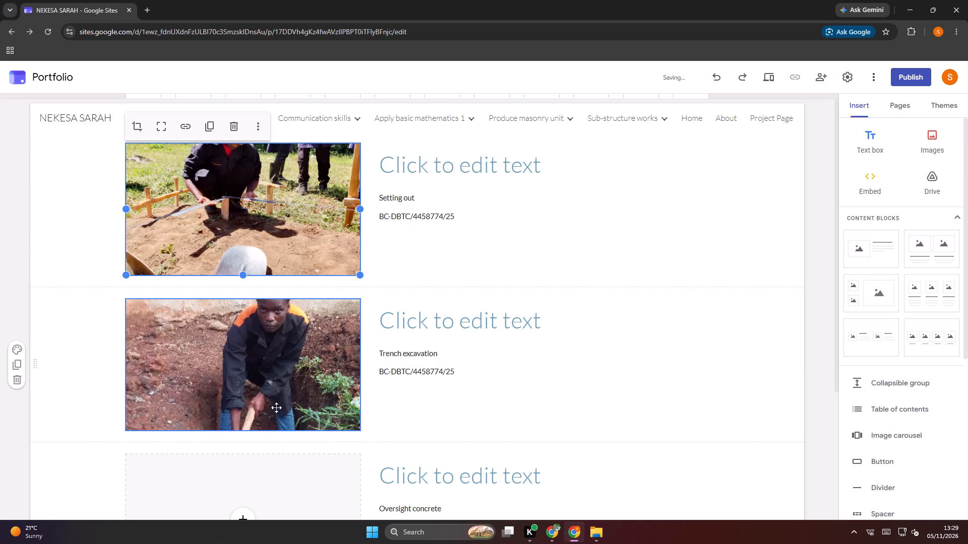
scroll(276, 407, "down", 3)
left_click(246, 369)
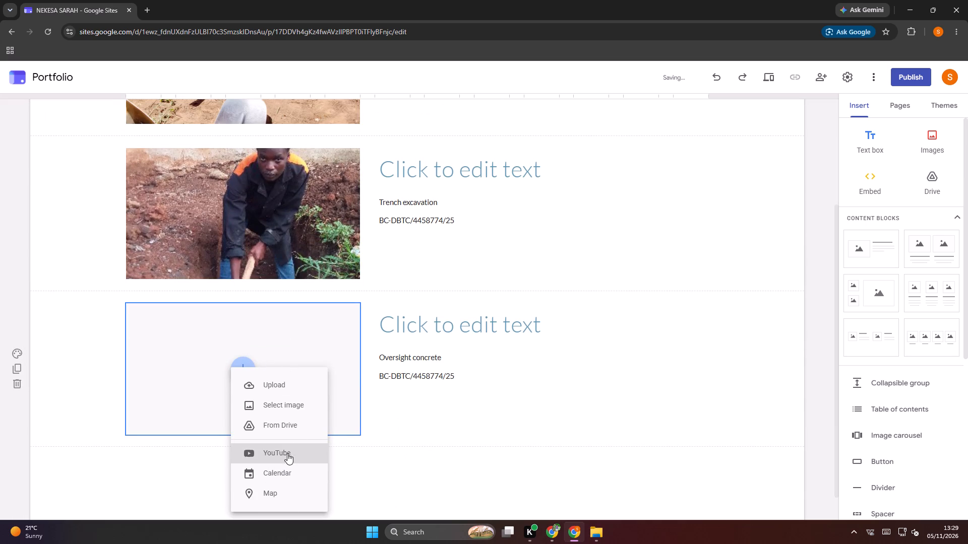
left_click(287, 385)
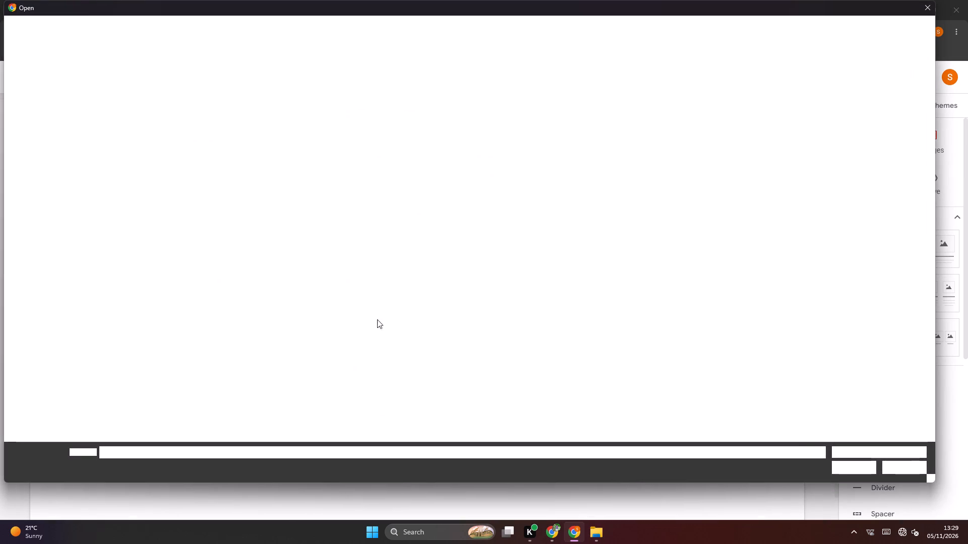
scroll(342, 263, "down", 5)
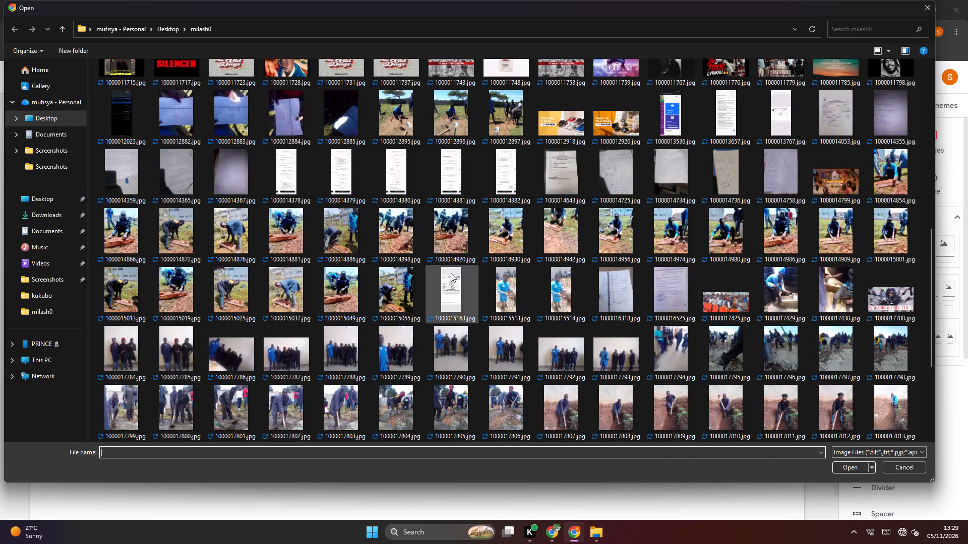
scroll(451, 275, "down", 5)
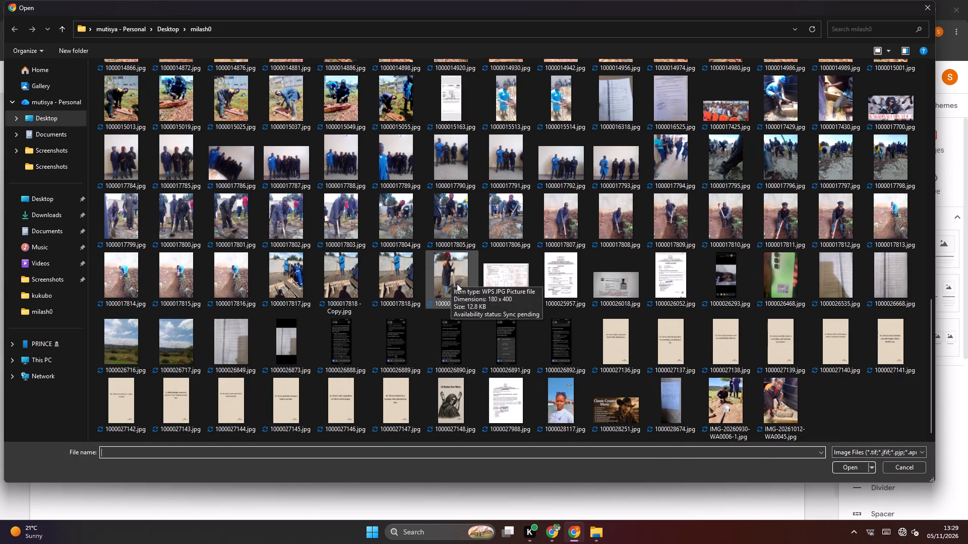
scroll(587, 290, "up", 2)
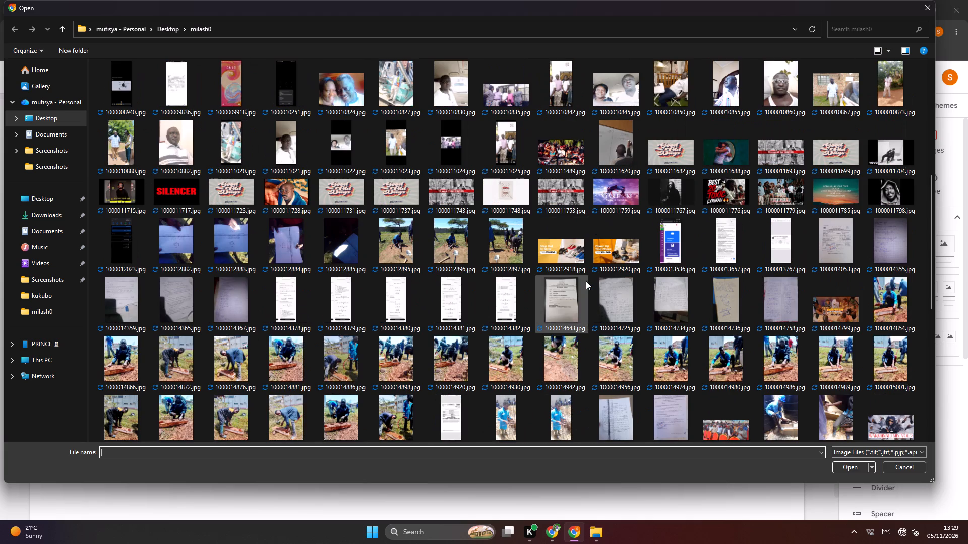
scroll(586, 281, "up", 3)
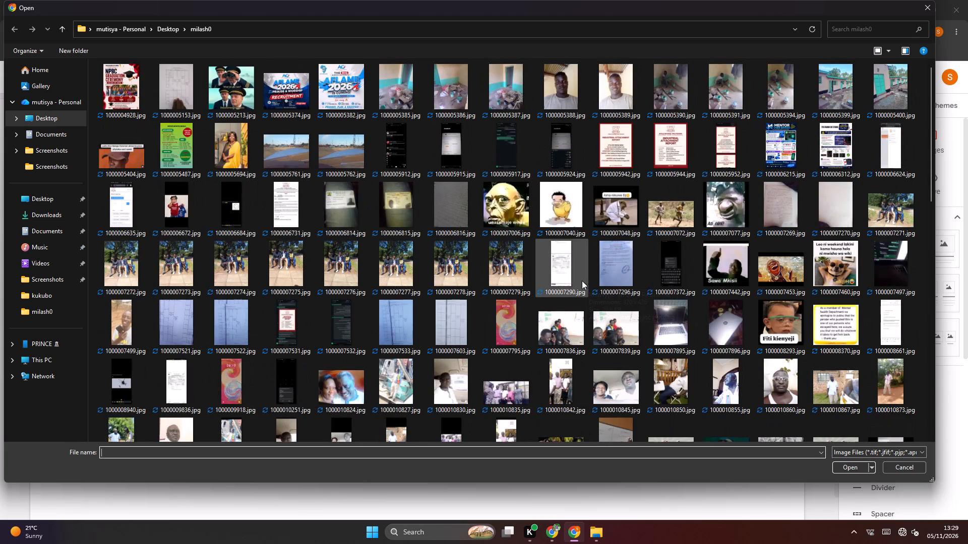
scroll(579, 281, "up", 3)
scroll(578, 280, "down", 4)
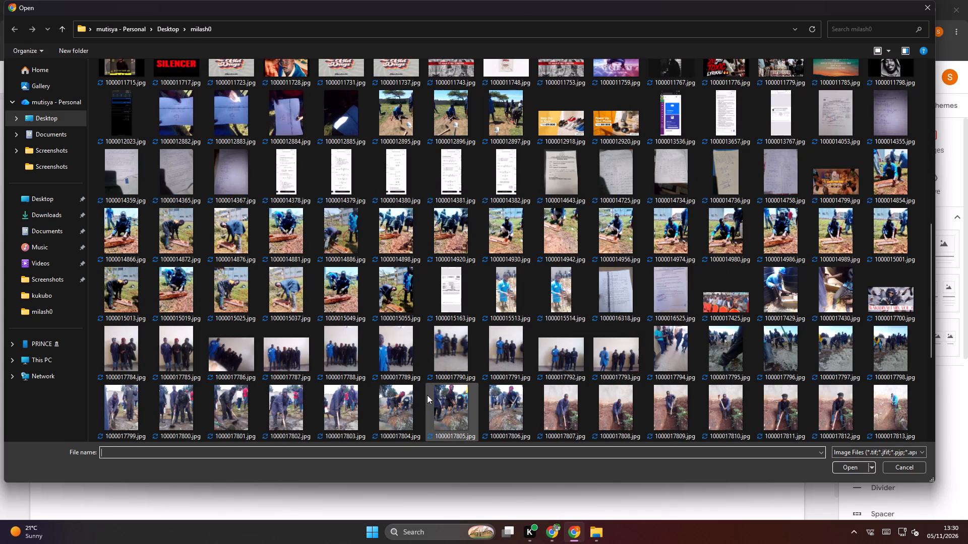
scroll(429, 385, "down", 4)
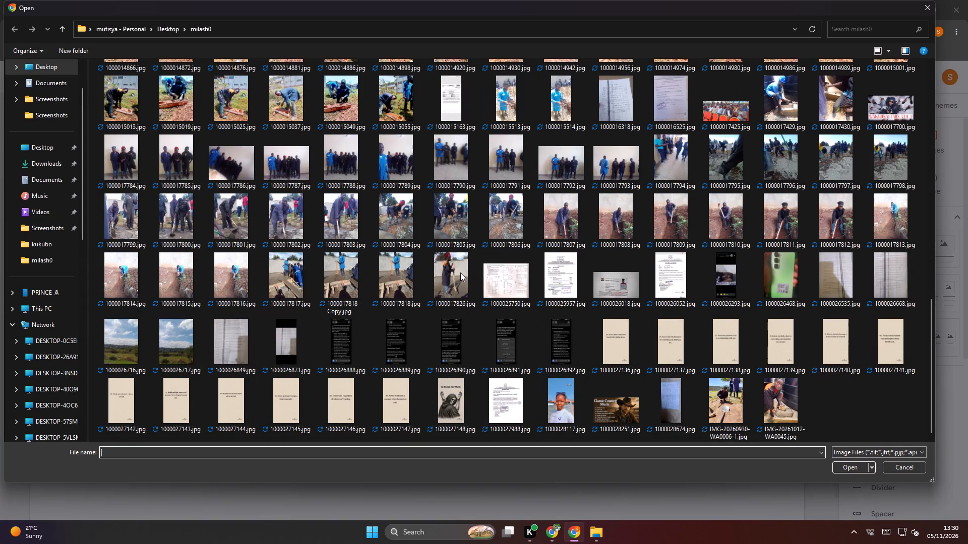
left_click(460, 273)
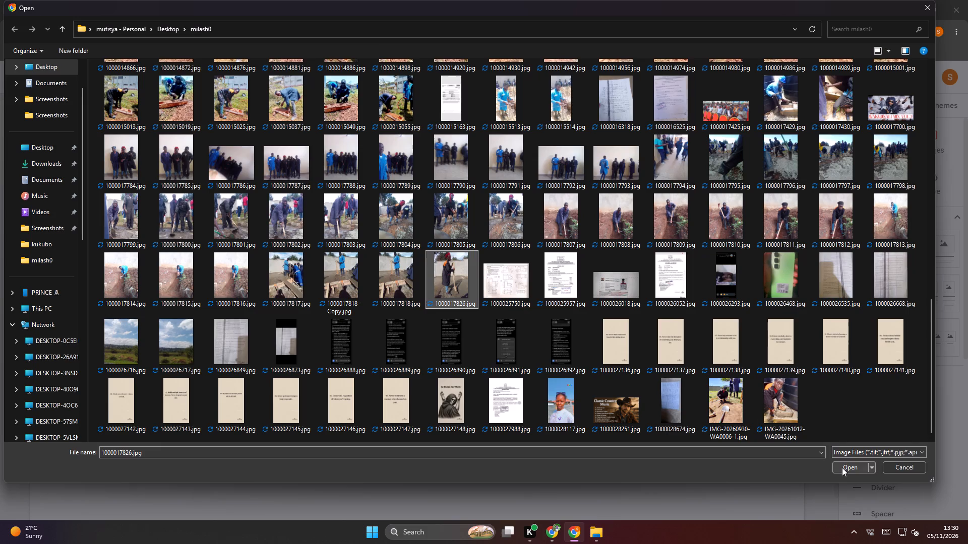
left_click(842, 467)
Save the editor page as a complete webpage in the Downloads folder under the suggested file name.
scroll(570, 368, "up", 2)
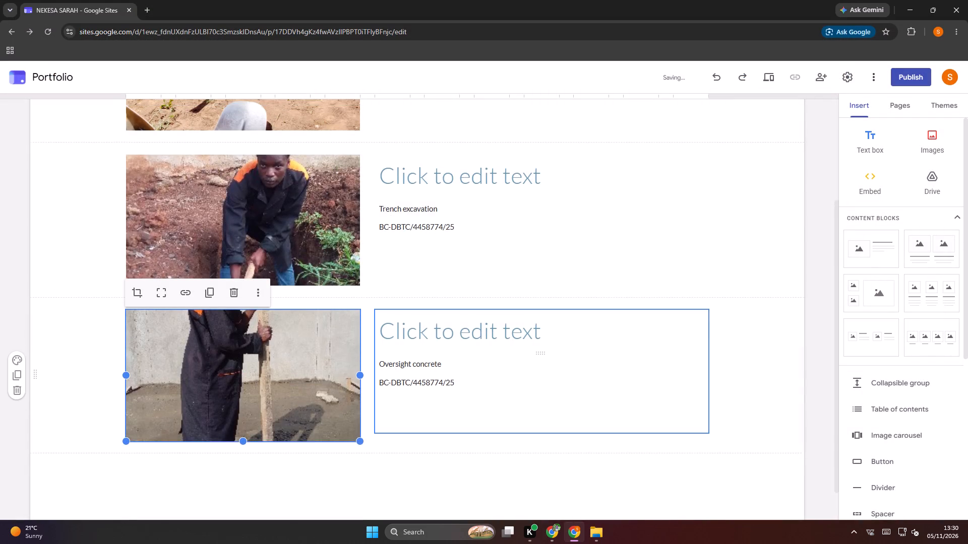
scroll(564, 363, "up", 4)
scroll(563, 362, "down", 1)
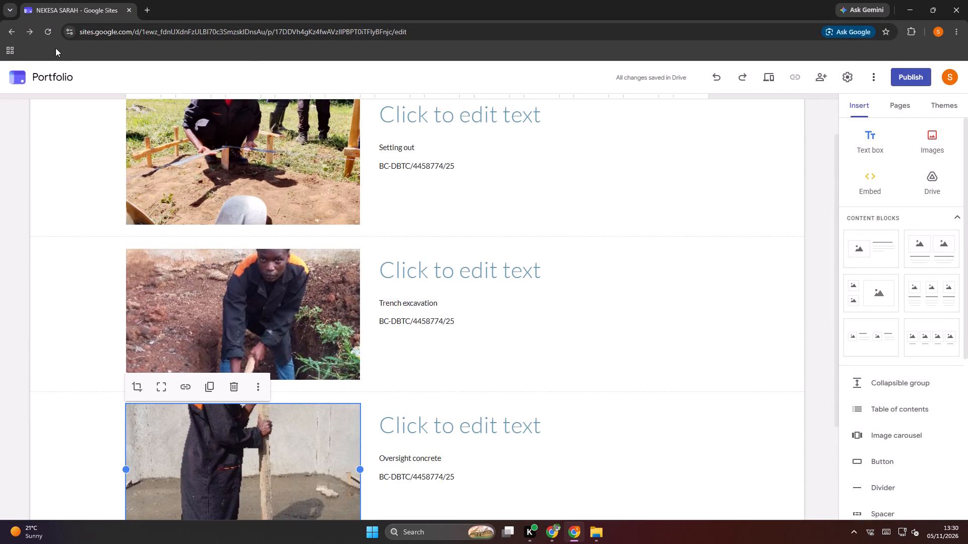
key("ctrl+s")
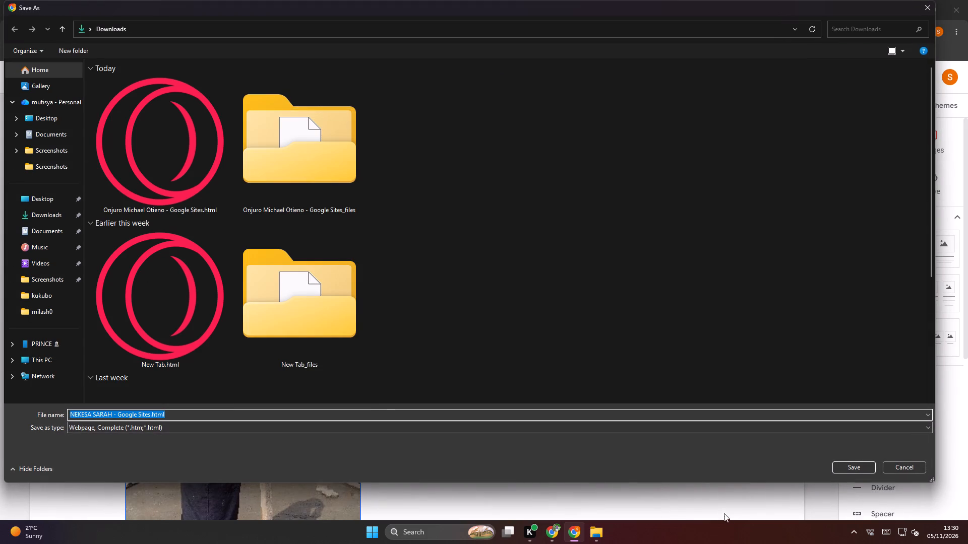
left_click(845, 466)
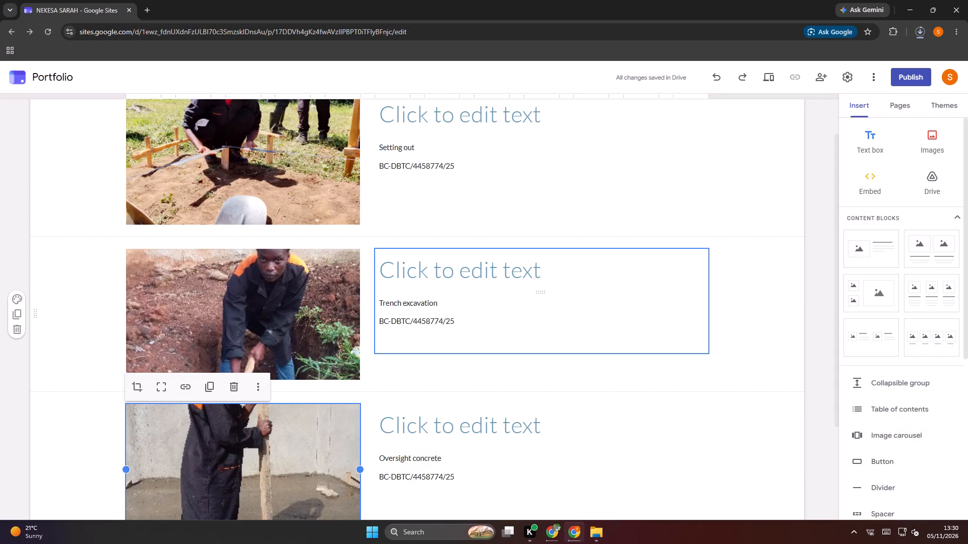
Insert two content blocks with one image beside a heading and body text on the Produce masonry unit page.
scroll(337, 185, "up", 9)
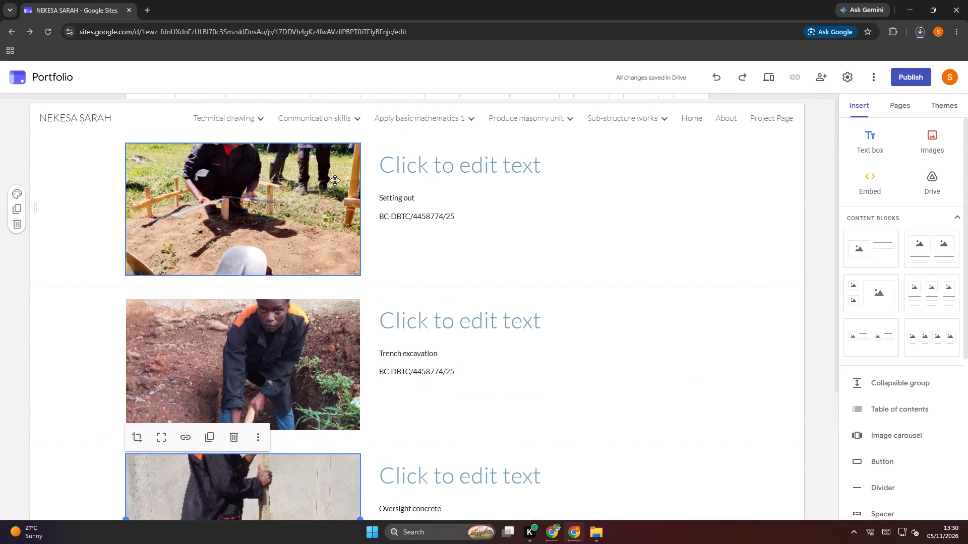
scroll(335, 180, "up", 3)
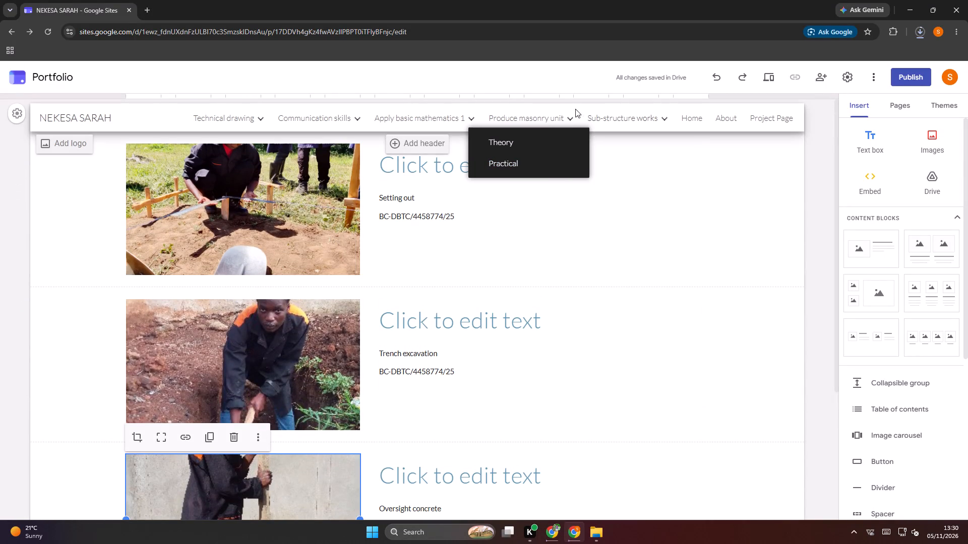
left_click(540, 118)
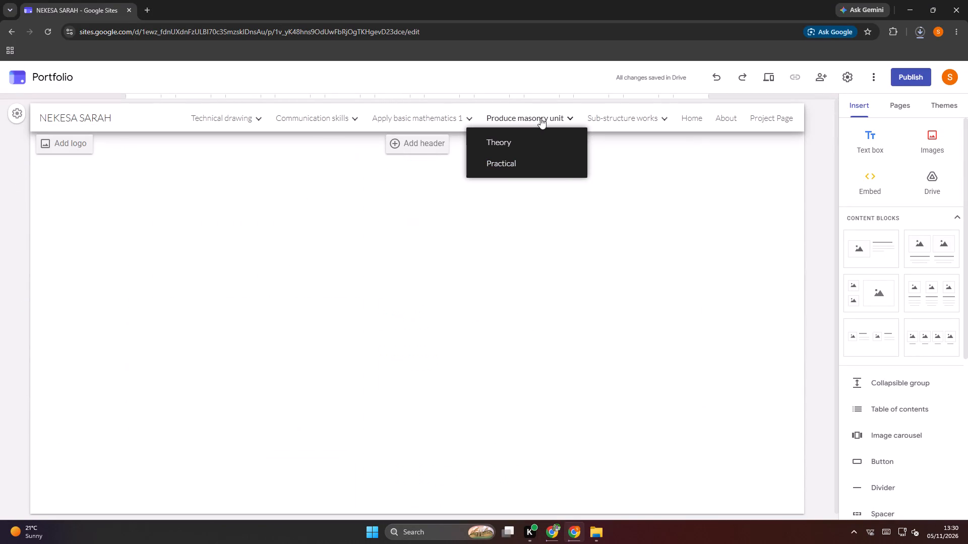
left_click(870, 251)
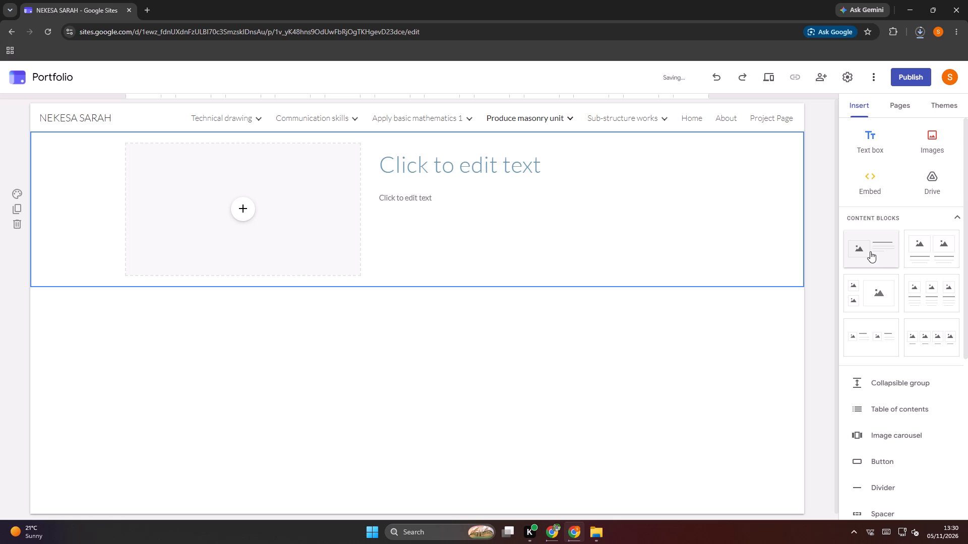
left_click(870, 251)
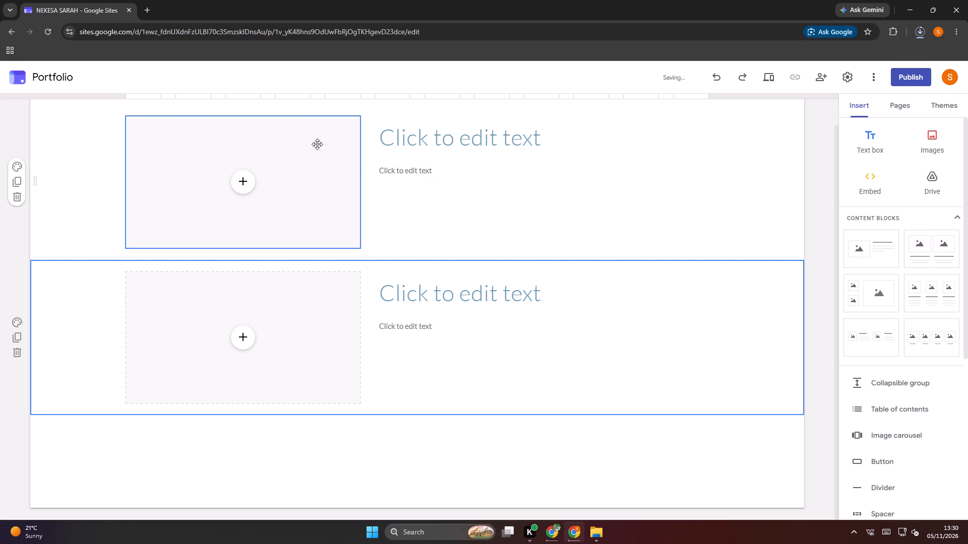
Open the Practical page under the Sub-structure works unit to review its blocks.
scroll(270, 196, "up", 2)
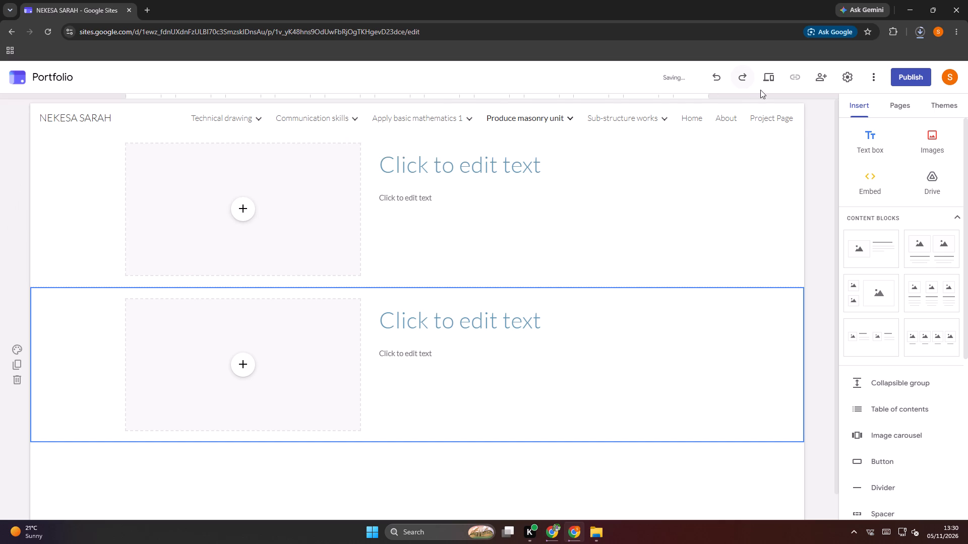
left_click(651, 118)
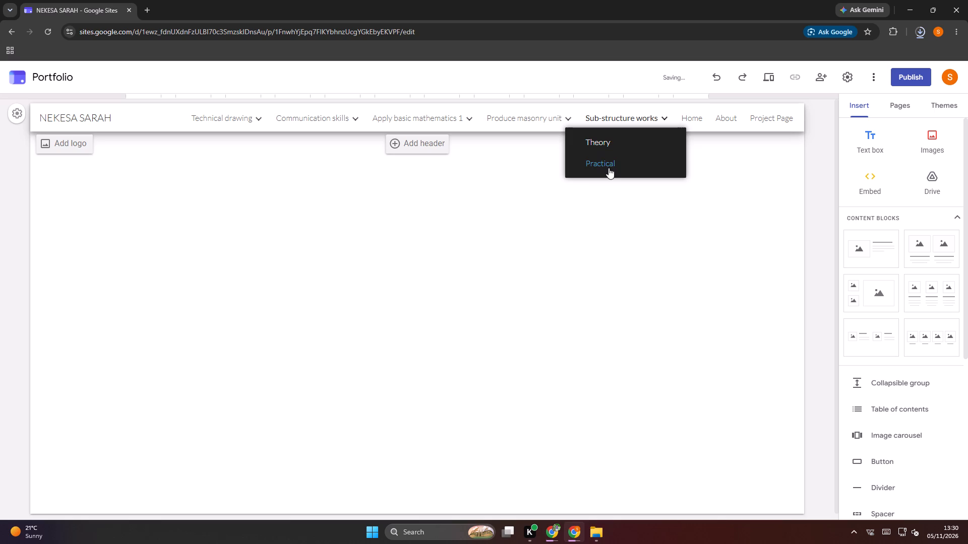
left_click(609, 164)
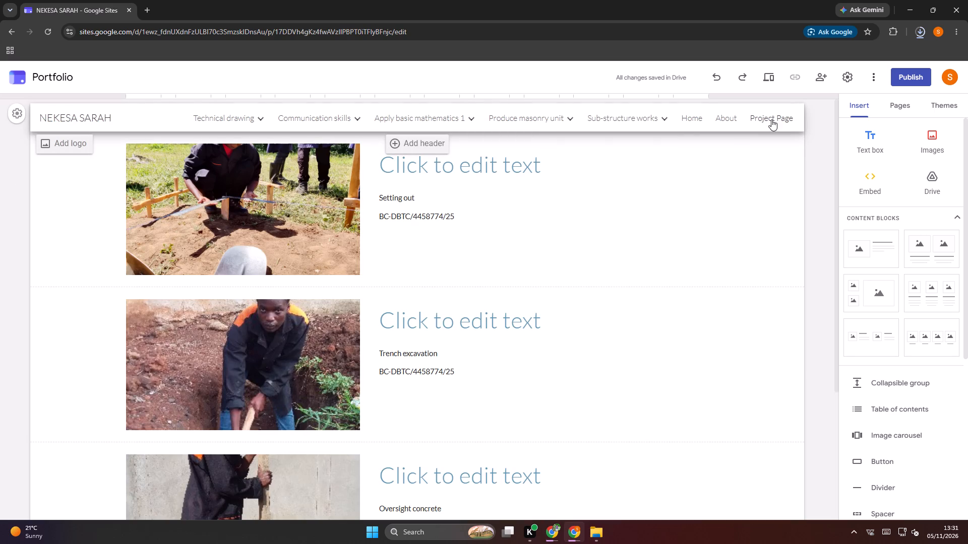
Open the Produce masonry unit page and its Practical subpage to review their content blocks.
left_click(549, 118)
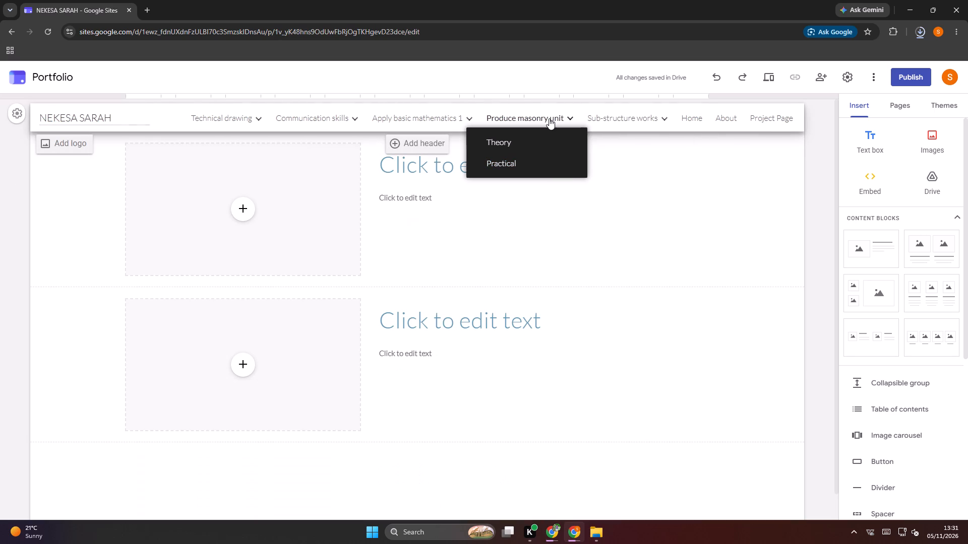
left_click(443, 204)
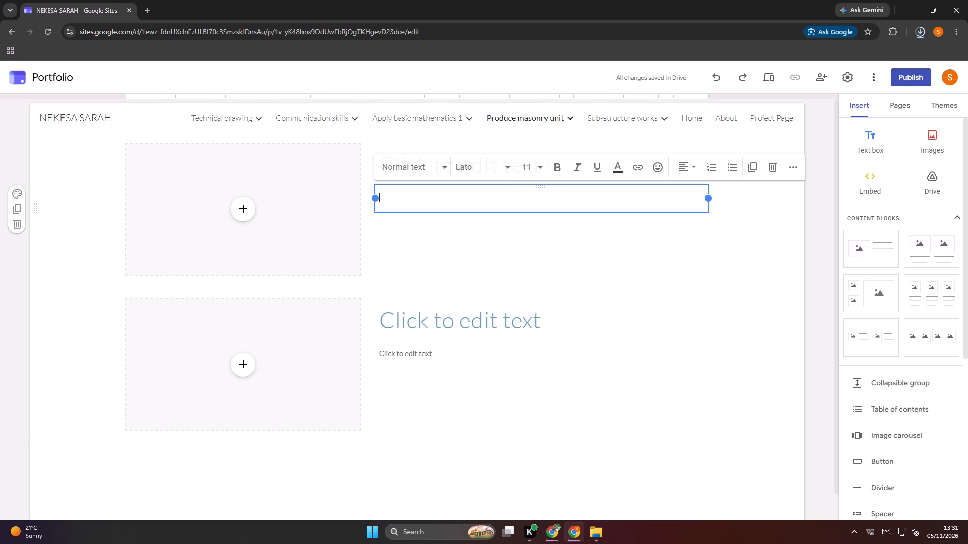
left_click(526, 117)
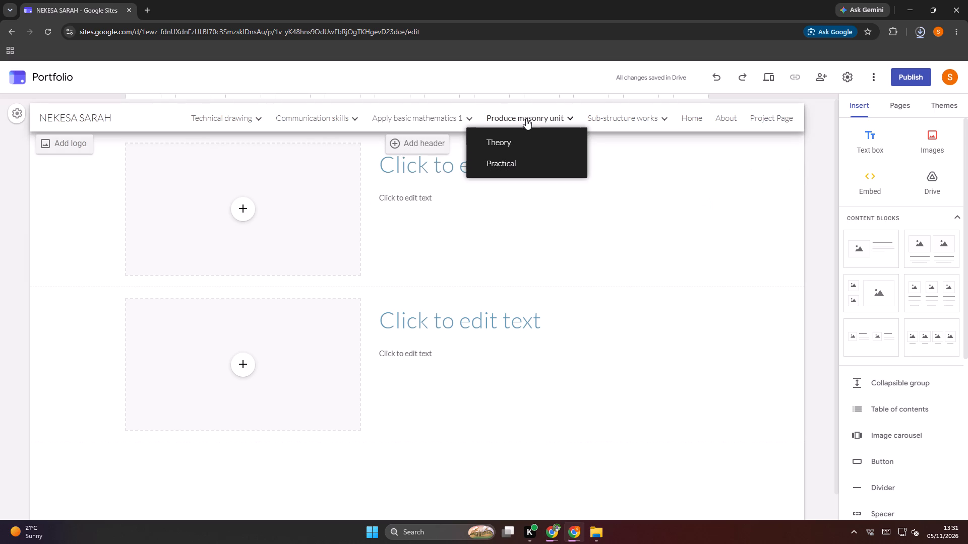
left_click(517, 160)
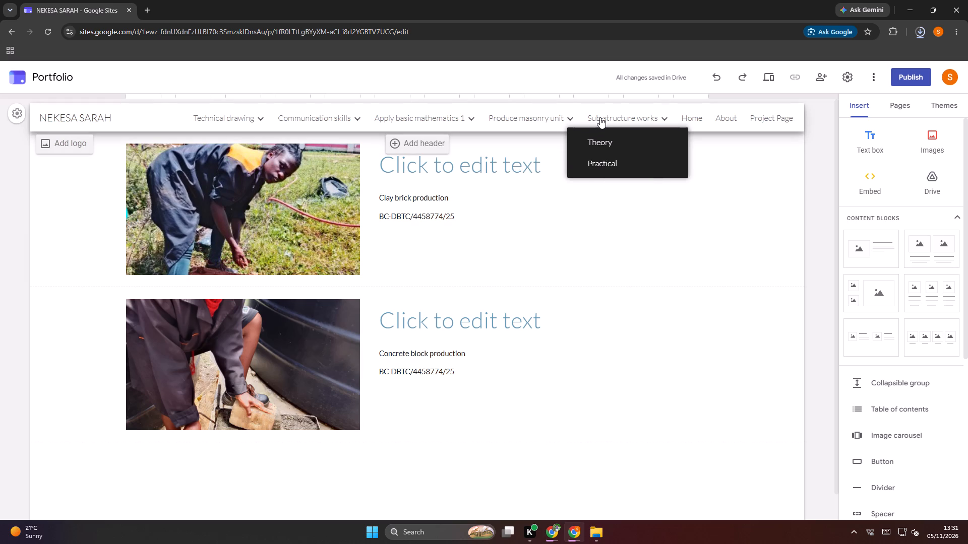
left_click(564, 112)
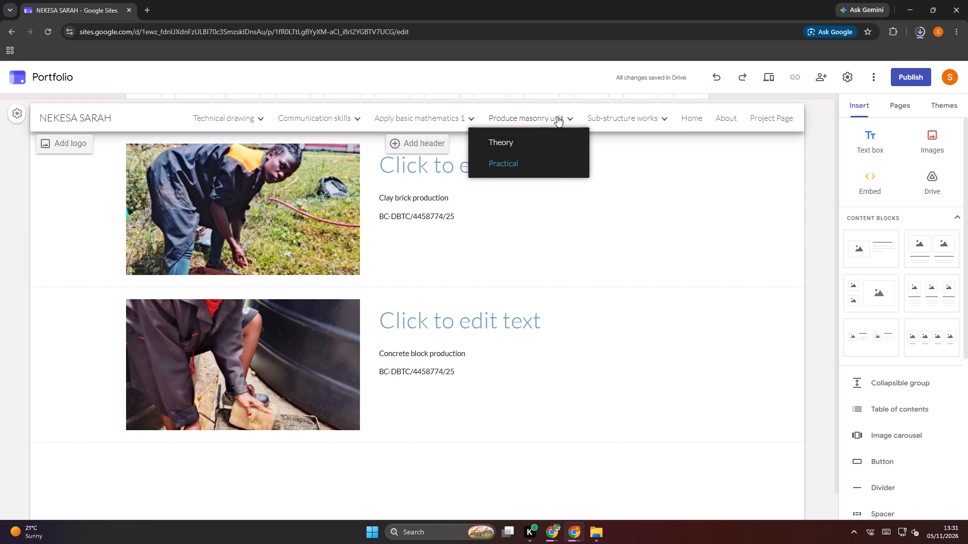
left_click(511, 165)
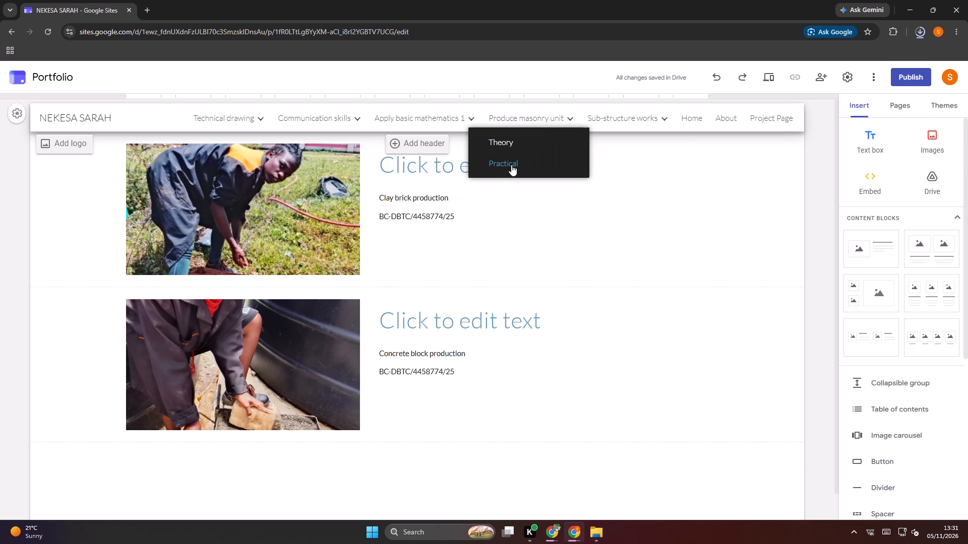
left_click(511, 165)
Save the Practical page under the Produce masonry unit as a complete webpage in the Downloads folder, keeping the suggested file name.
left_click(514, 144)
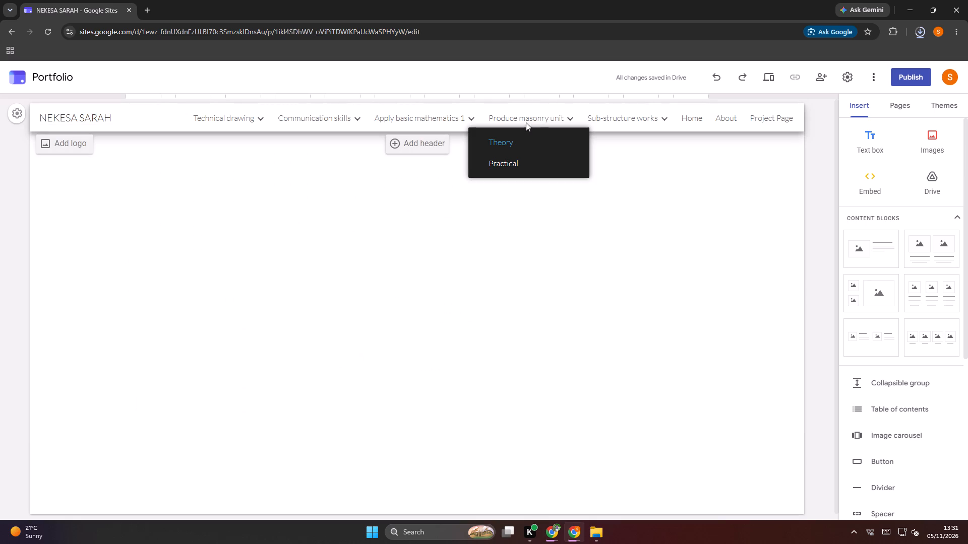
left_click(515, 159)
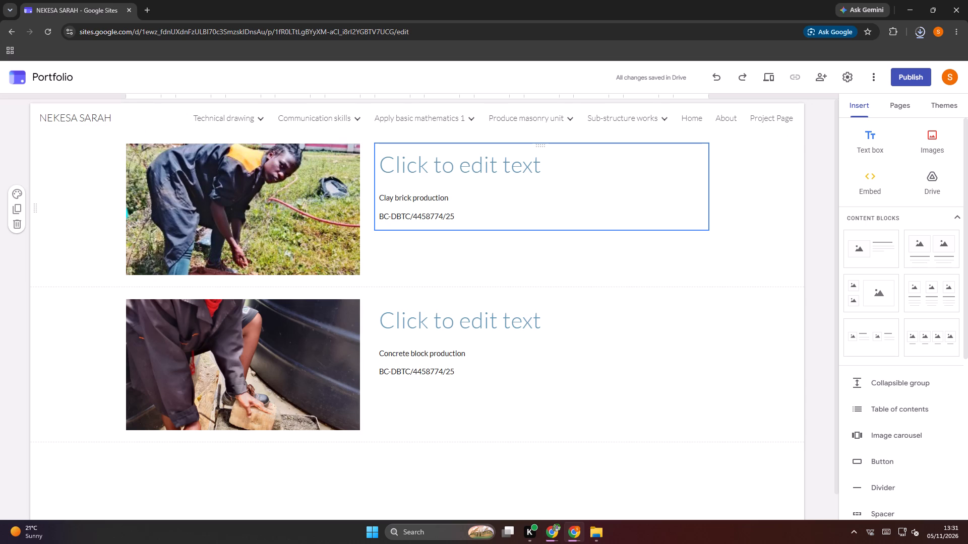
scroll(482, 251, "down", 5)
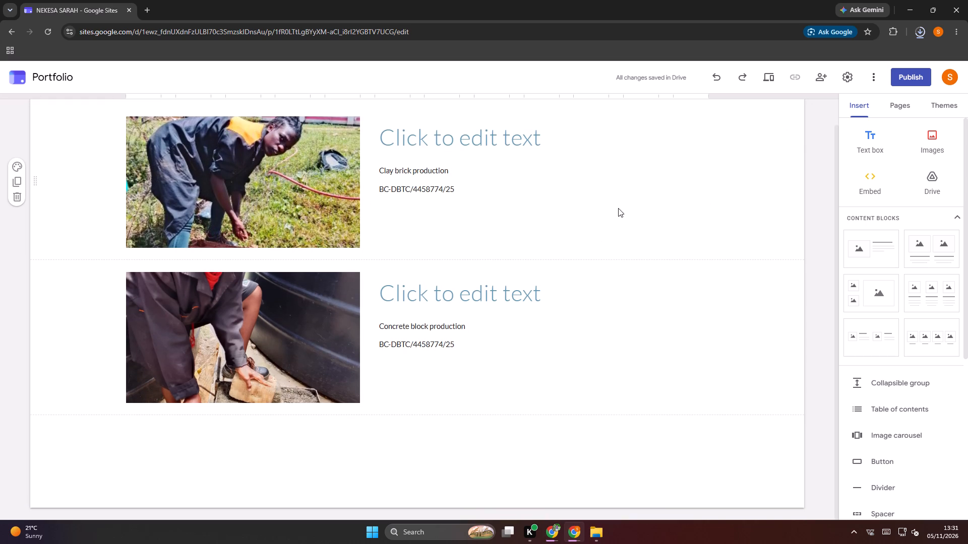
key("ctrl+s")
scroll(603, 268, "up", 3)
scroll(611, 243, "down", 1)
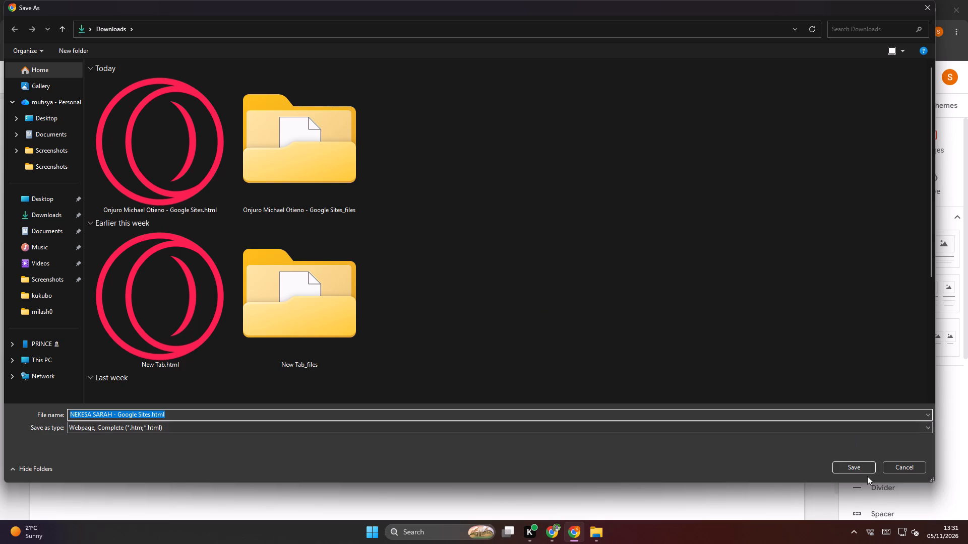
left_click(855, 466)
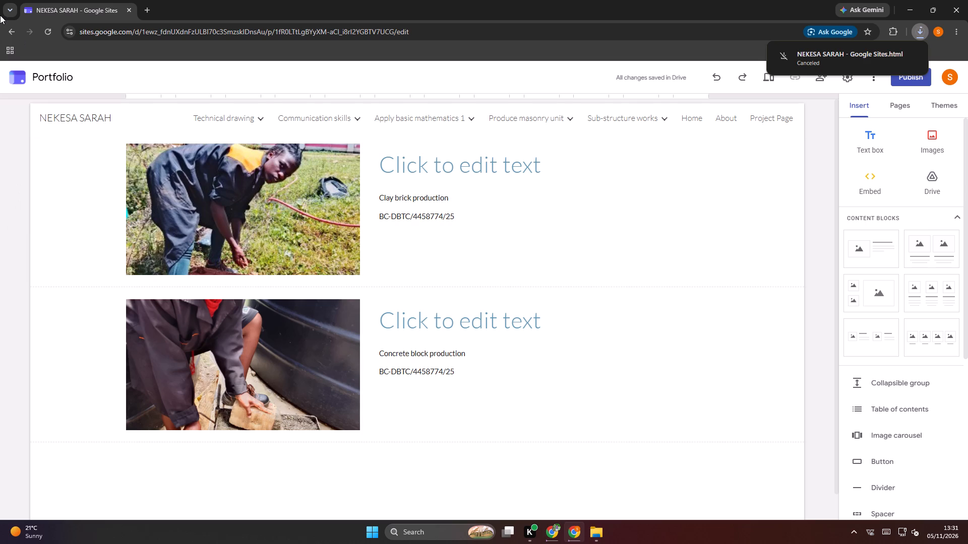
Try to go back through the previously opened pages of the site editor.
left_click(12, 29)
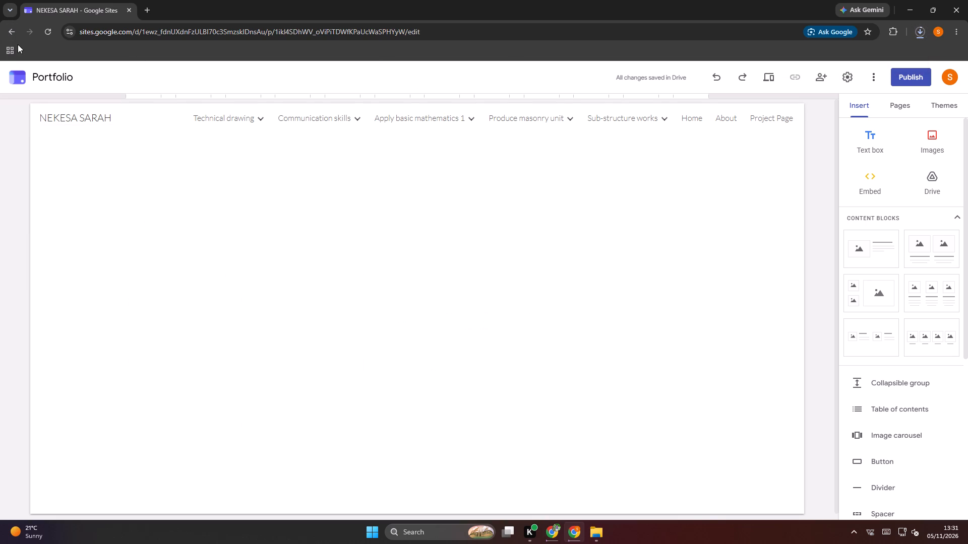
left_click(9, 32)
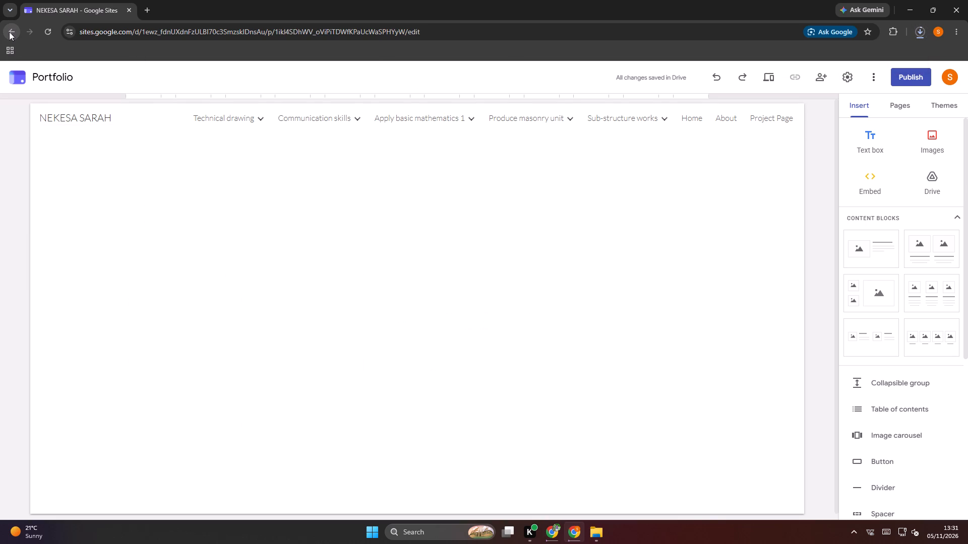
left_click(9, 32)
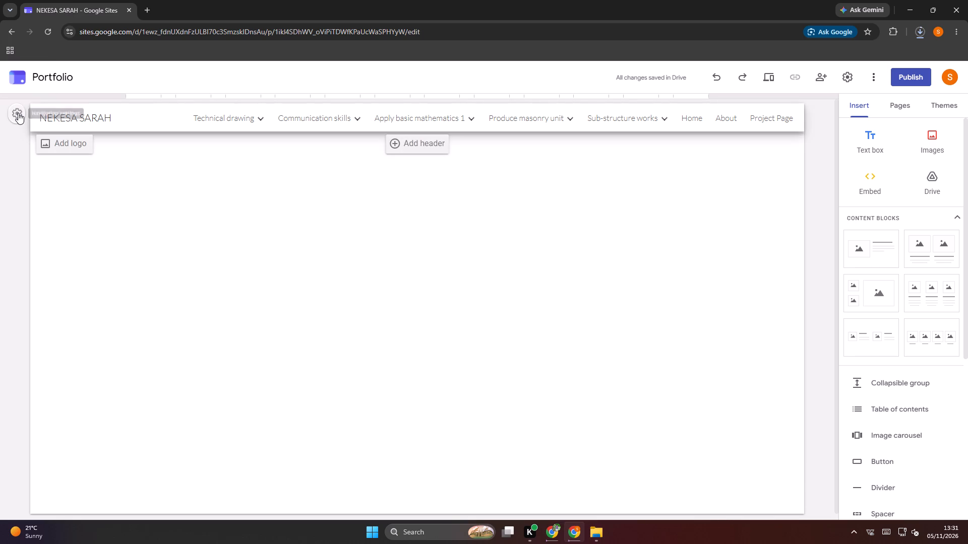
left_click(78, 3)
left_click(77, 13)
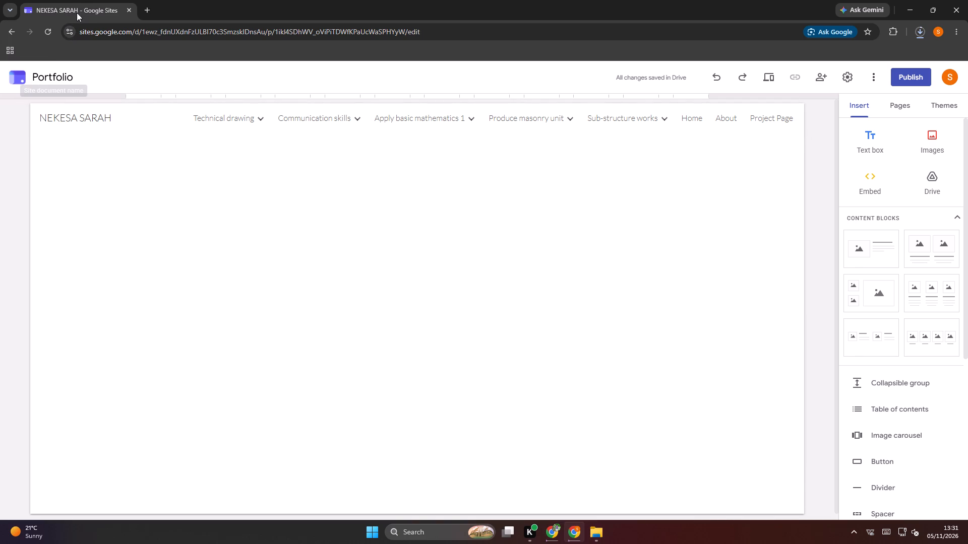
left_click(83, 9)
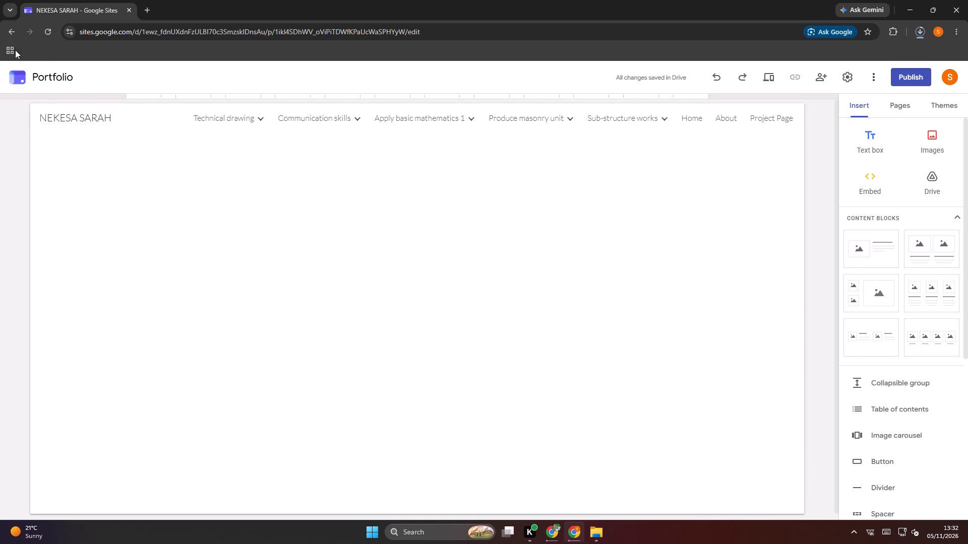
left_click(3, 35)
Undo the last three edits, including the two block insertions on the Produce masonry unit page, and redo two of them.
left_click(722, 77)
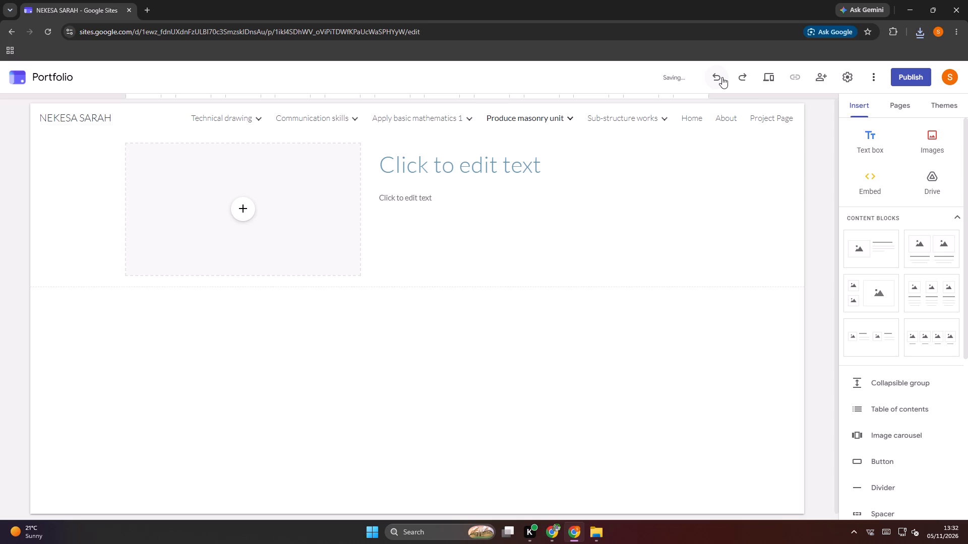
left_click(717, 82)
left_click(718, 76)
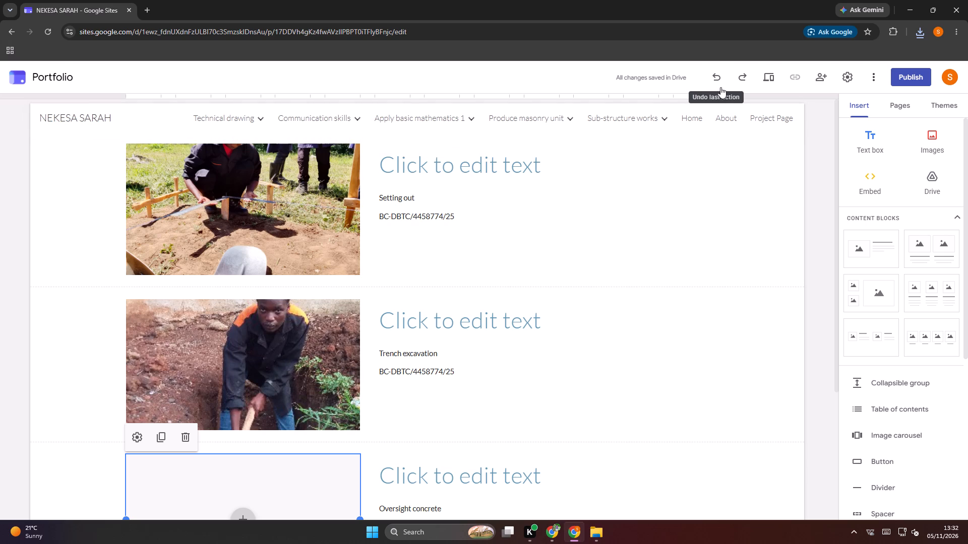
left_click(745, 79)
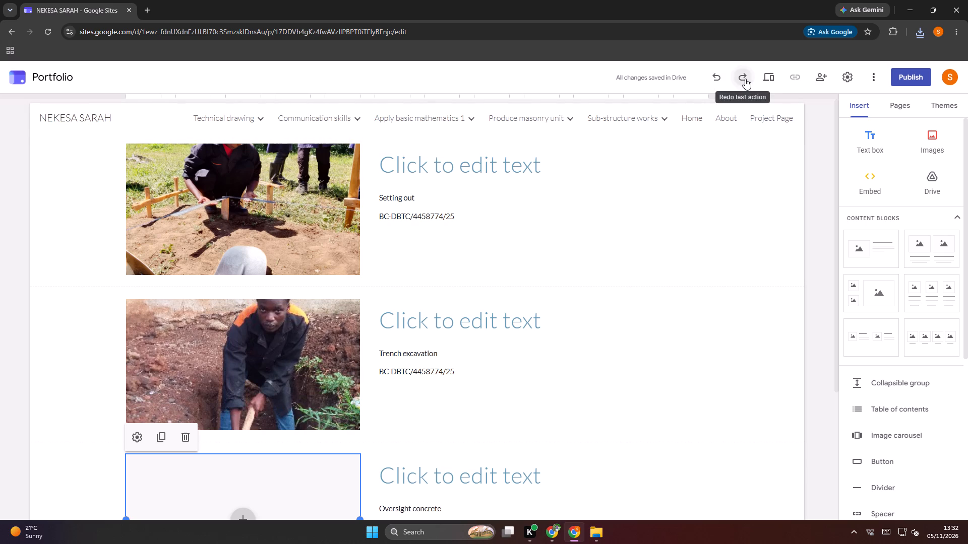
left_click(745, 79)
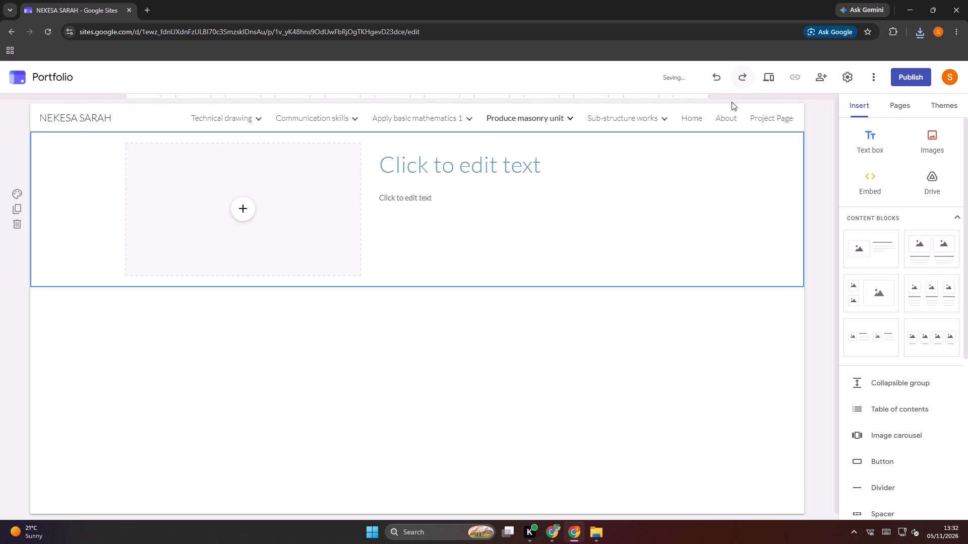
Open the Practical page under the Produce masonry unit, preview it, and return to the editor.
left_click(568, 120)
left_click(572, 118)
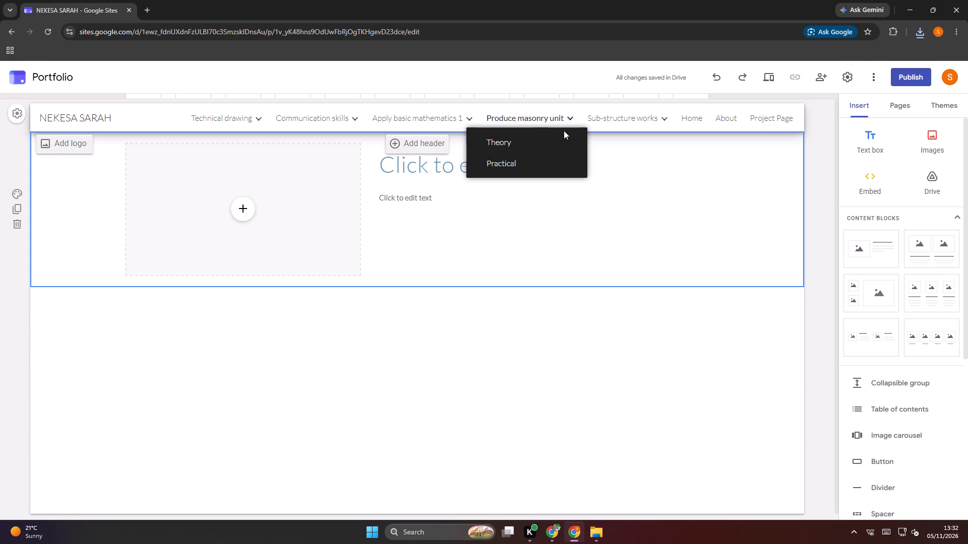
left_click(518, 156)
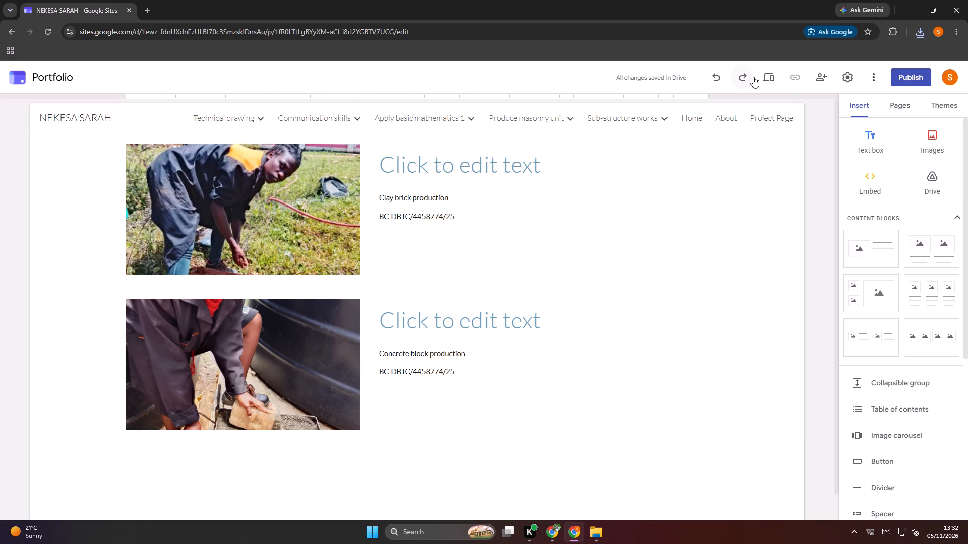
left_click(770, 77)
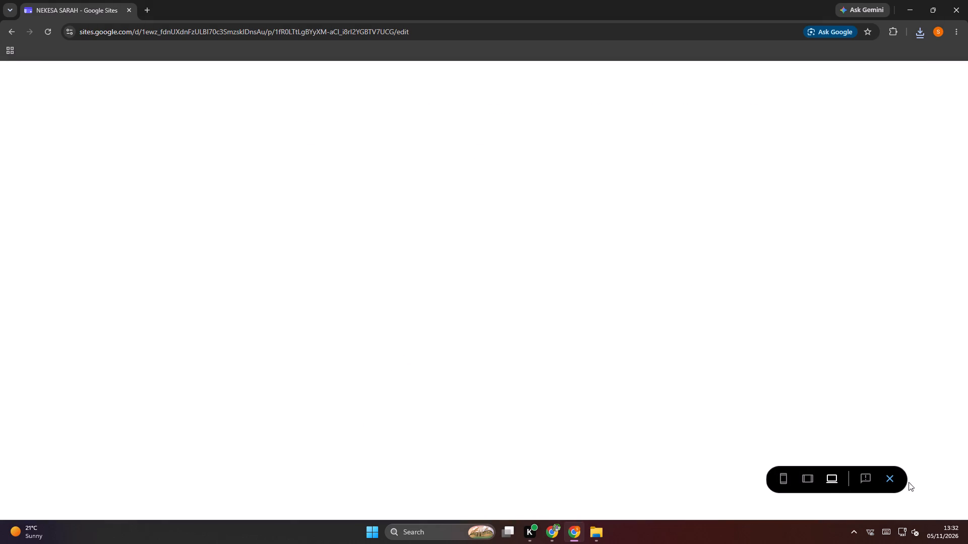
left_click(882, 474)
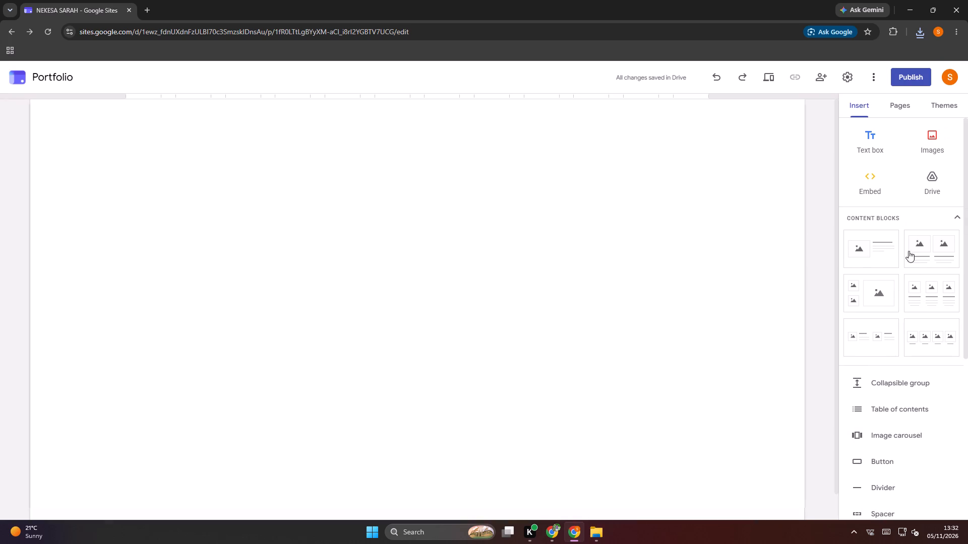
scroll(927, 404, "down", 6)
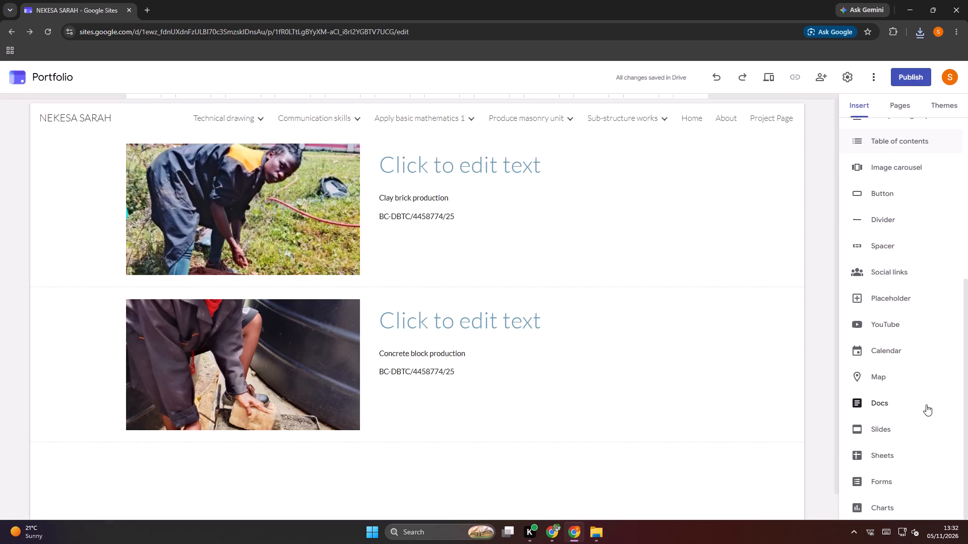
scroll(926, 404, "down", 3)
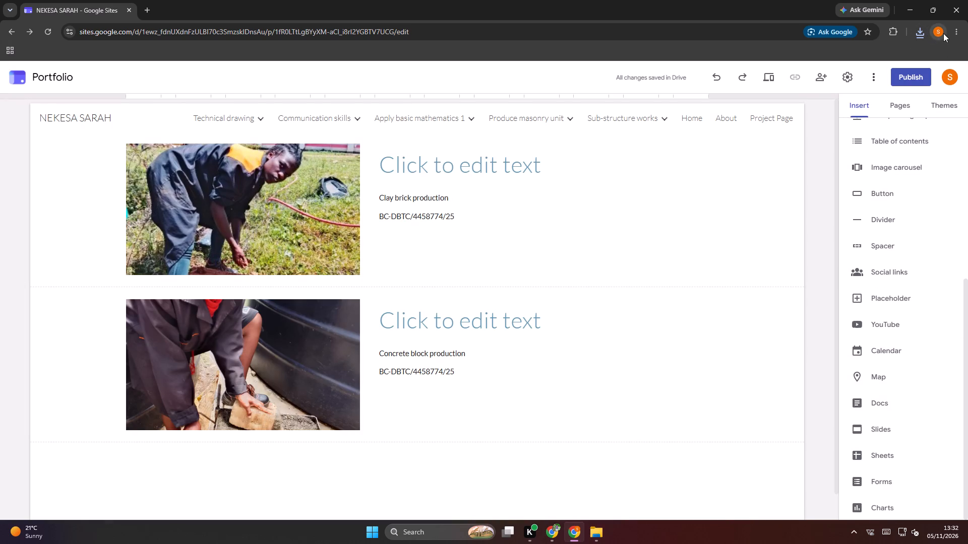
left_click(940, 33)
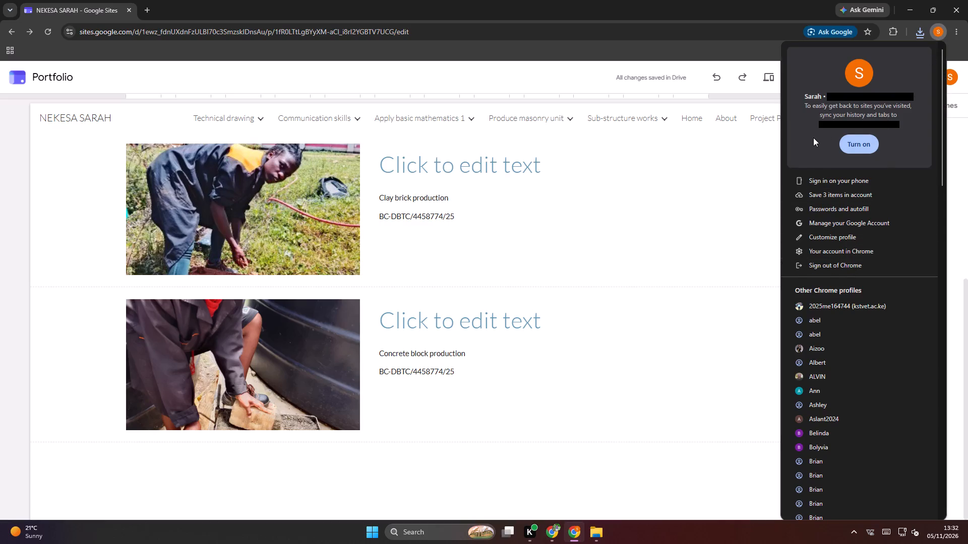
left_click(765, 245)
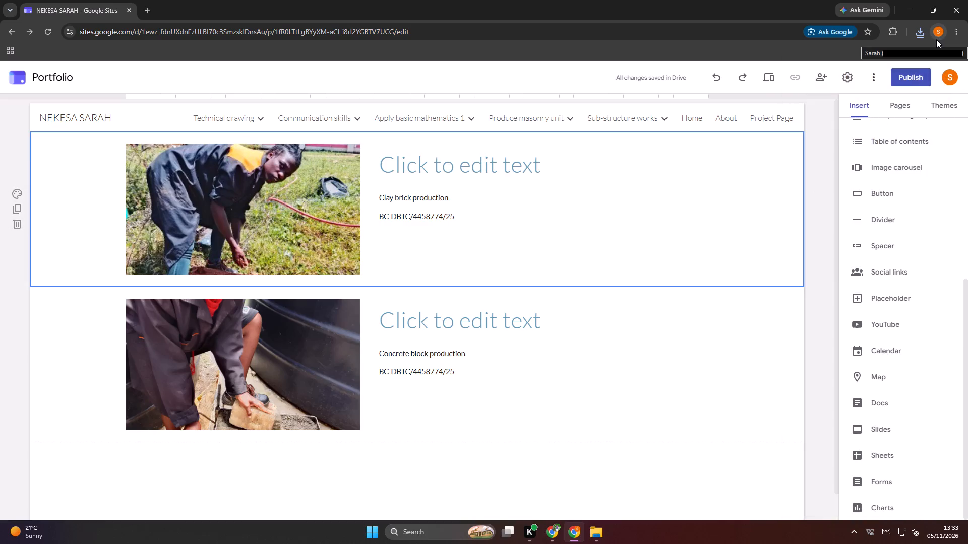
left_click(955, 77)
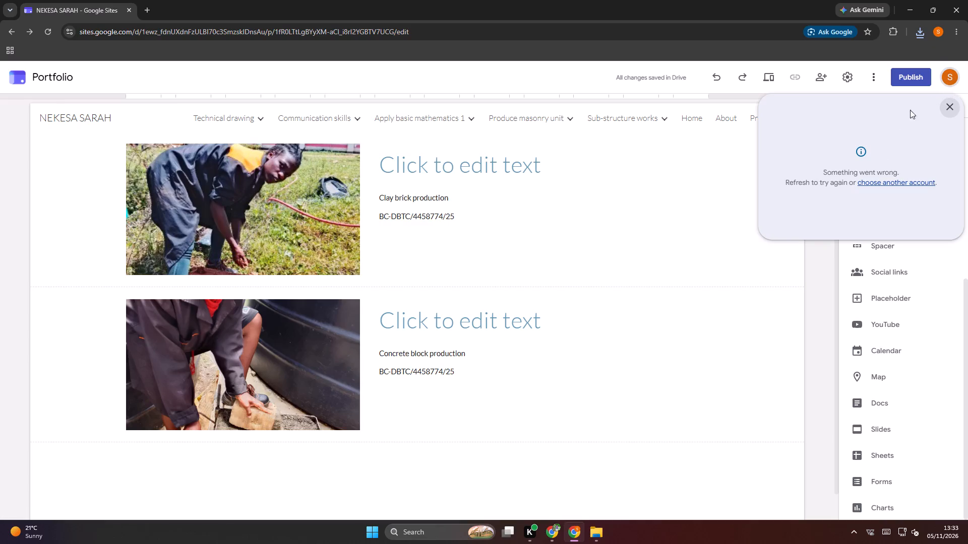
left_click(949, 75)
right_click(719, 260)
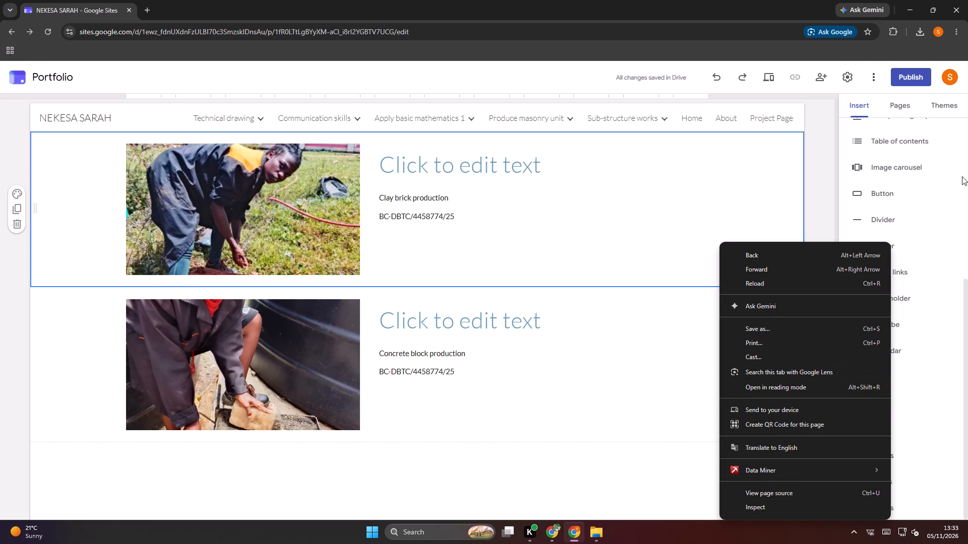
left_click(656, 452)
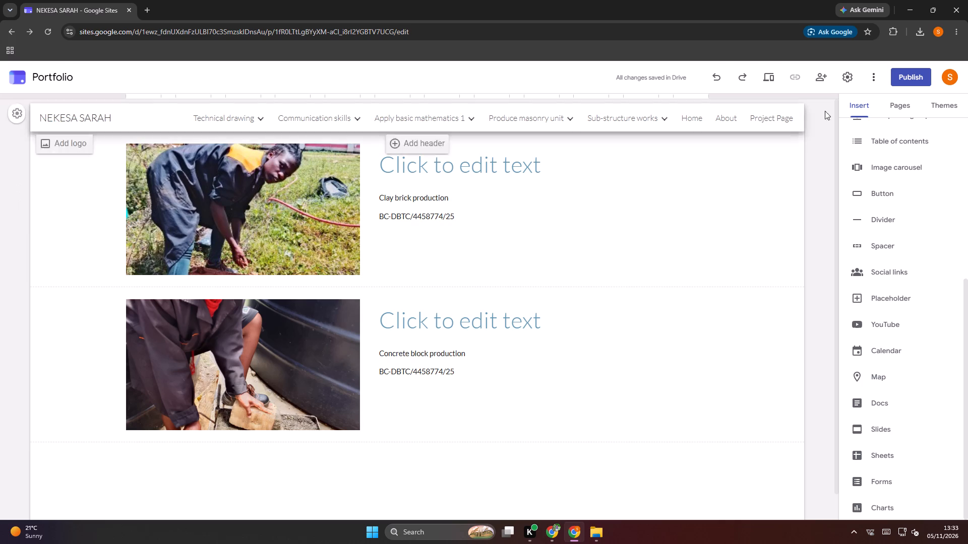
Close the Portfolio site editor window and the milash0 folder window.
left_click(961, 11)
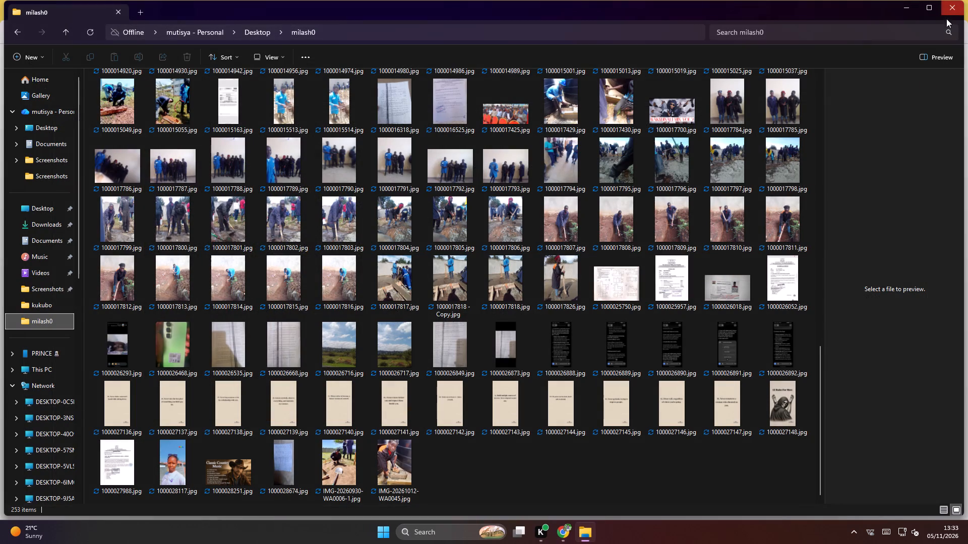
left_click(964, 8)
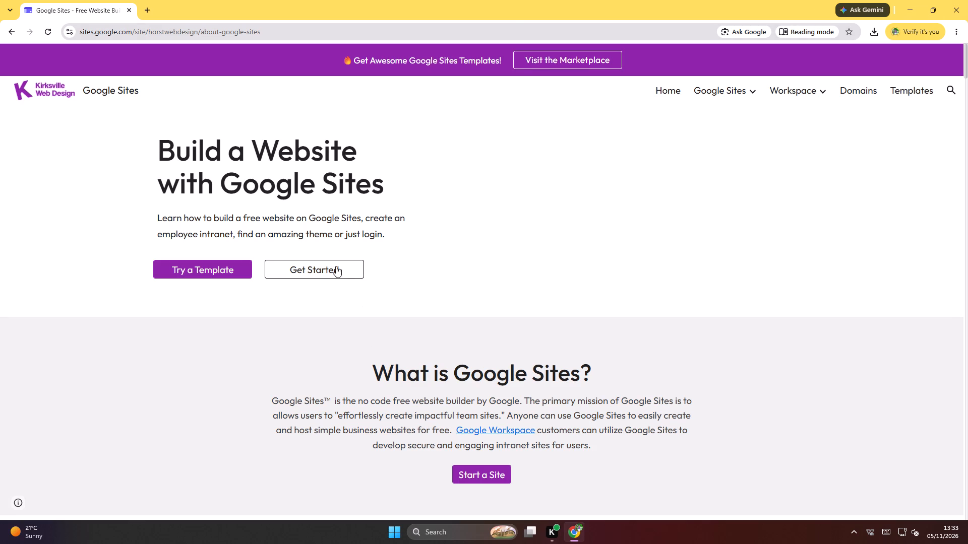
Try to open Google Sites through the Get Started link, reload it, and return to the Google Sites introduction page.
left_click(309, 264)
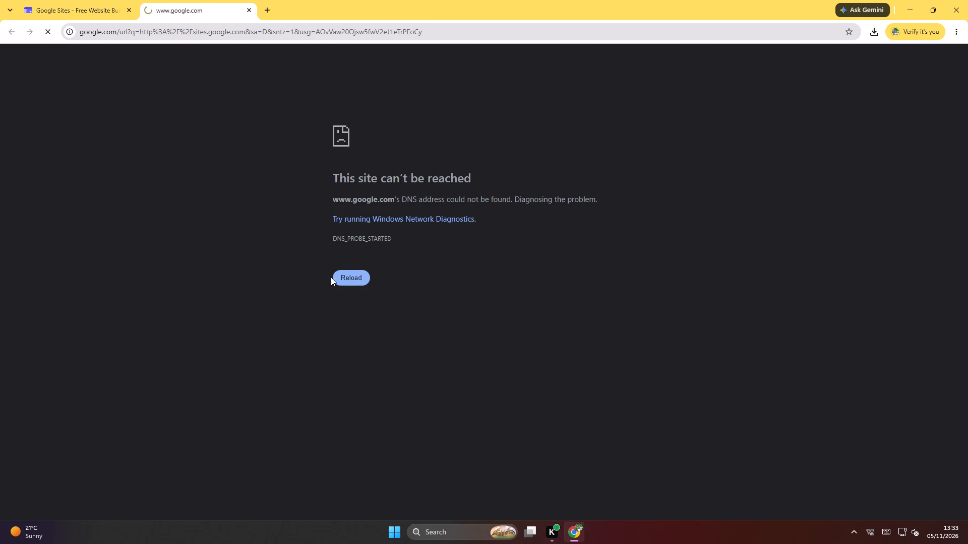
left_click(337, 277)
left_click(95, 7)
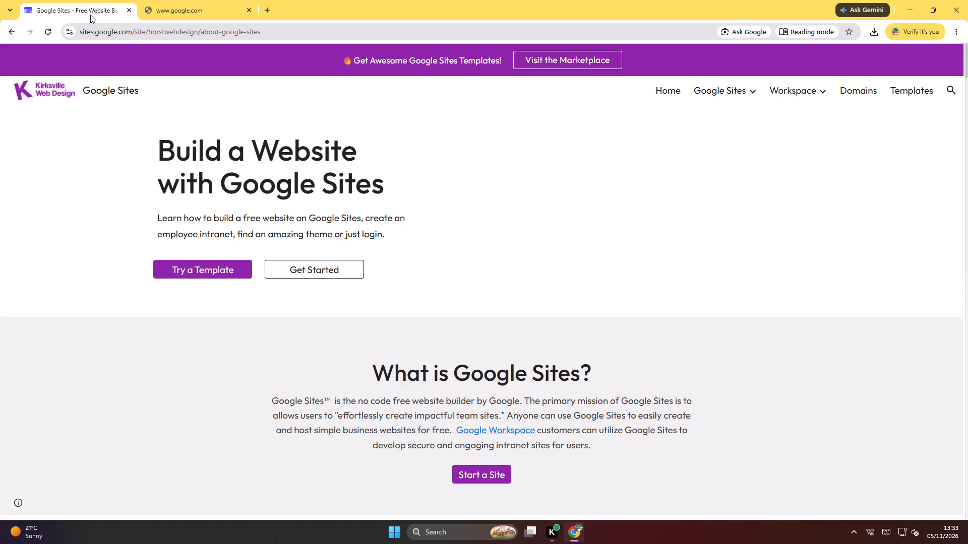
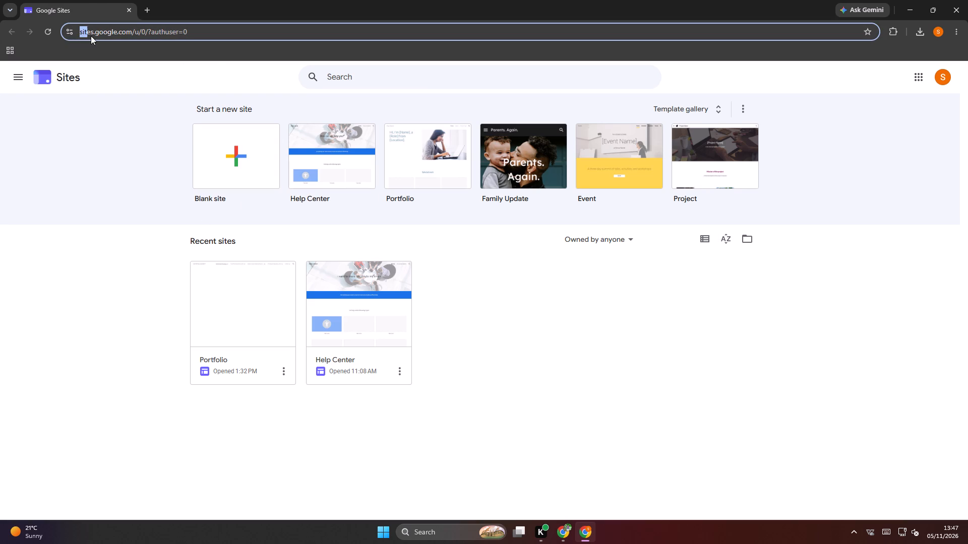
Open the Portfolio site from the recent sites.
left_click_drag(91, 36, 214, 51)
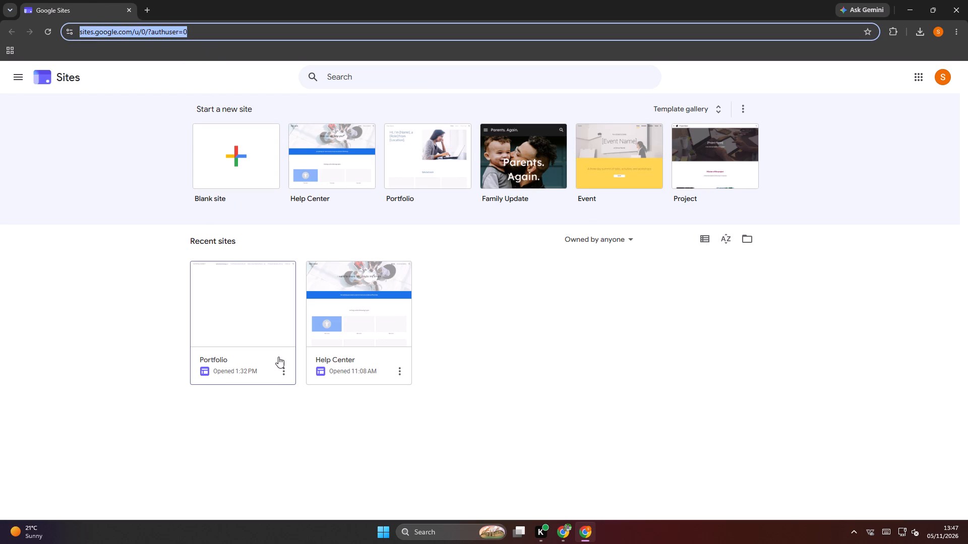
left_click(247, 324)
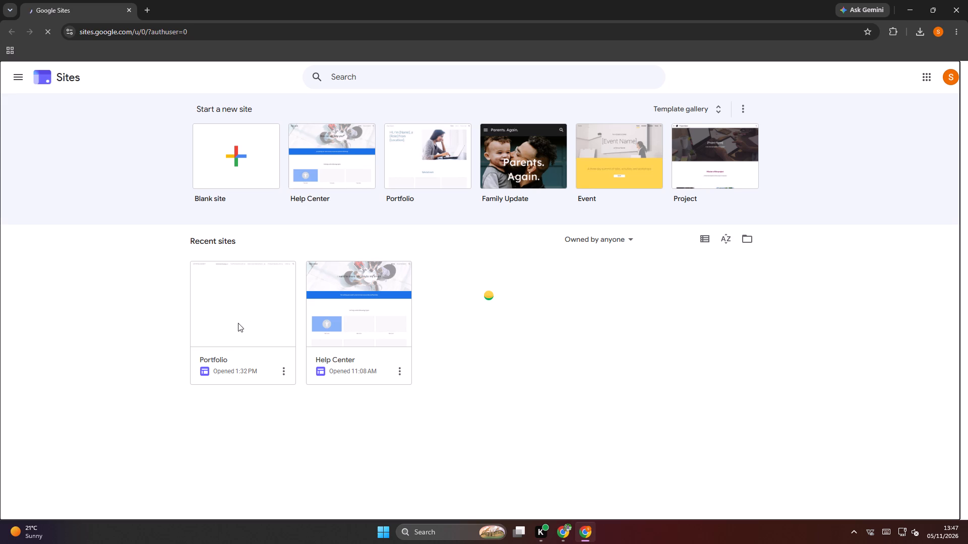
left_click(284, 370)
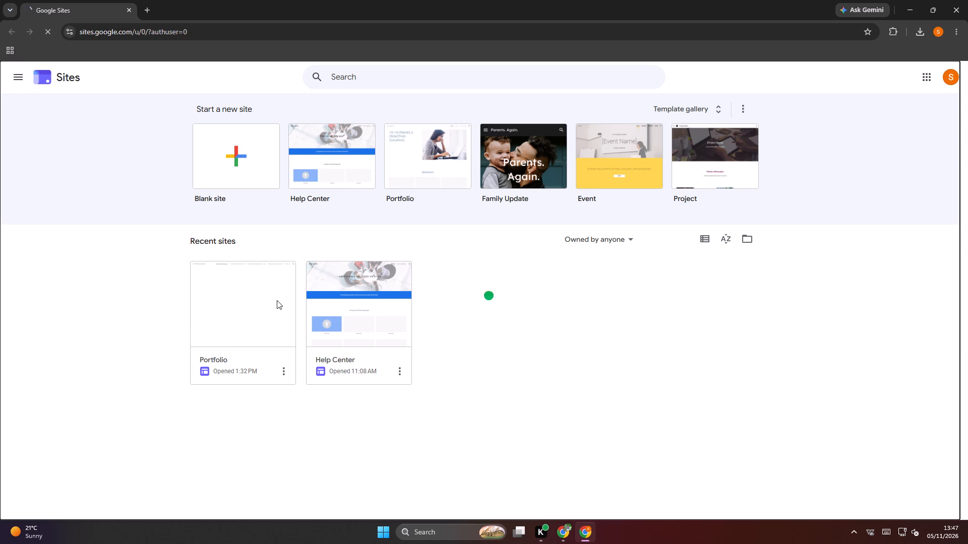
left_click(276, 298)
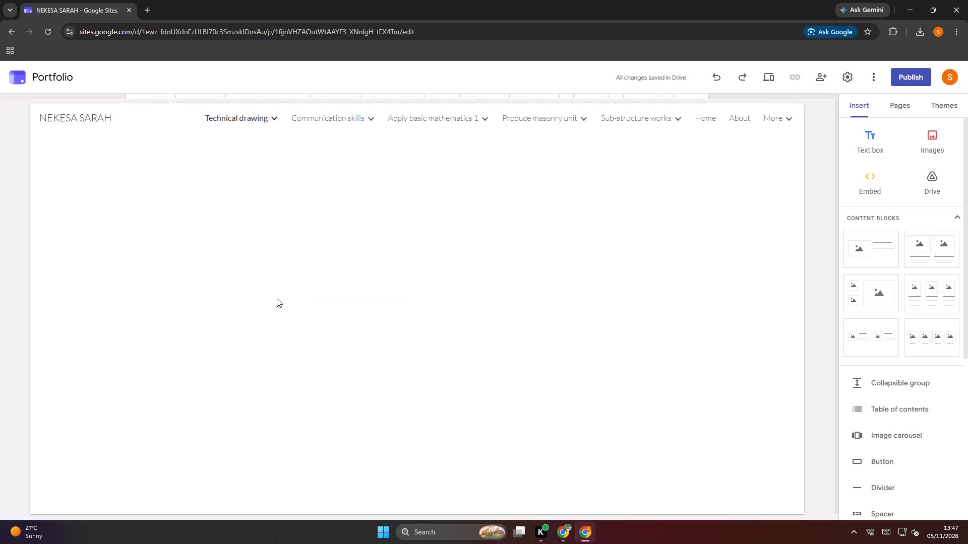
Publish the site to the web at the suggested address, requesting that public search engines not display it.
left_click(899, 81)
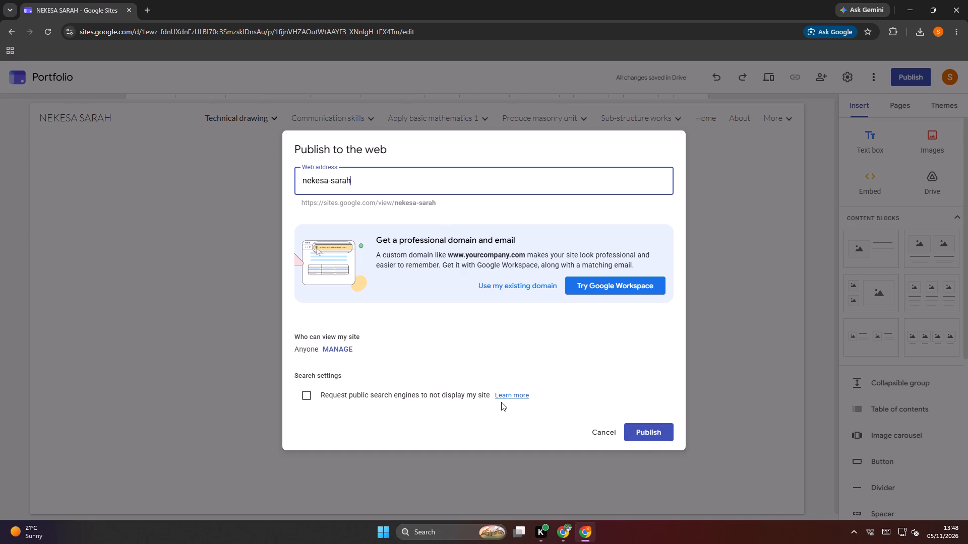
left_click(303, 392)
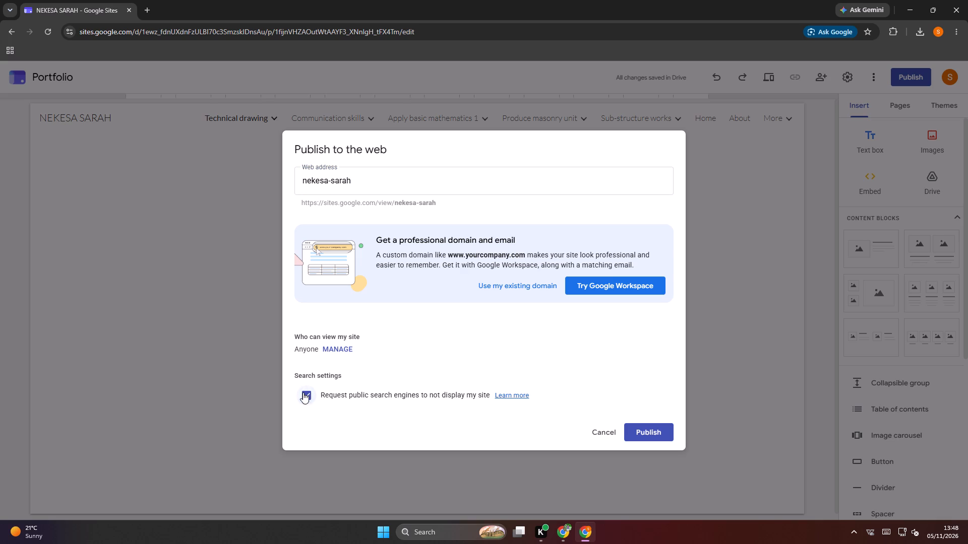
left_click(631, 427)
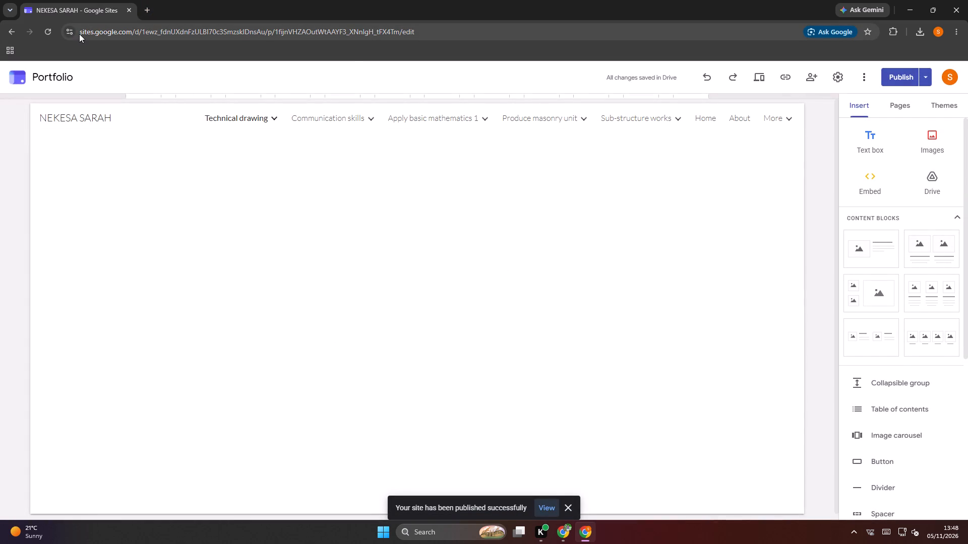
Select the editor's web address, and open and close the published site link dialog.
left_click_drag(79, 34, 367, 87)
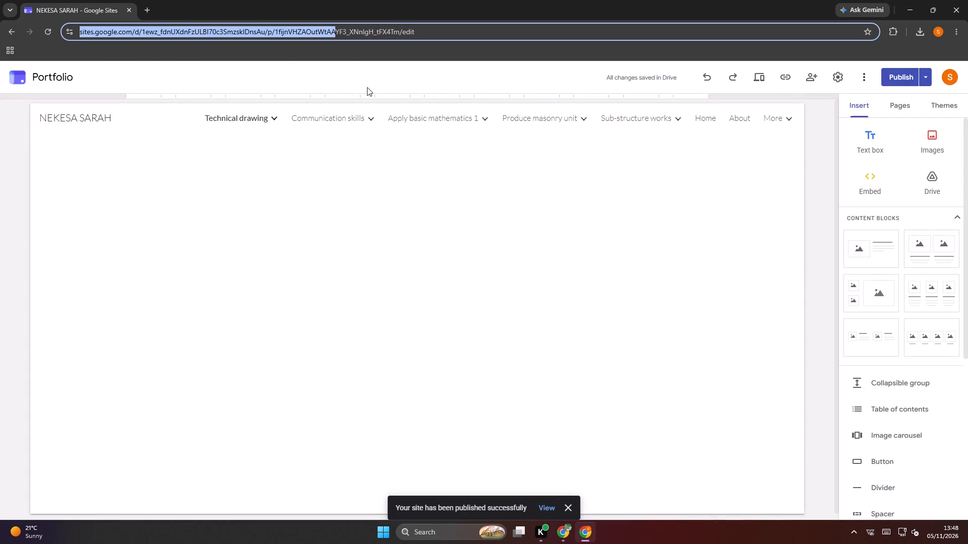
left_click_drag(367, 87, 504, 89)
left_click(785, 79)
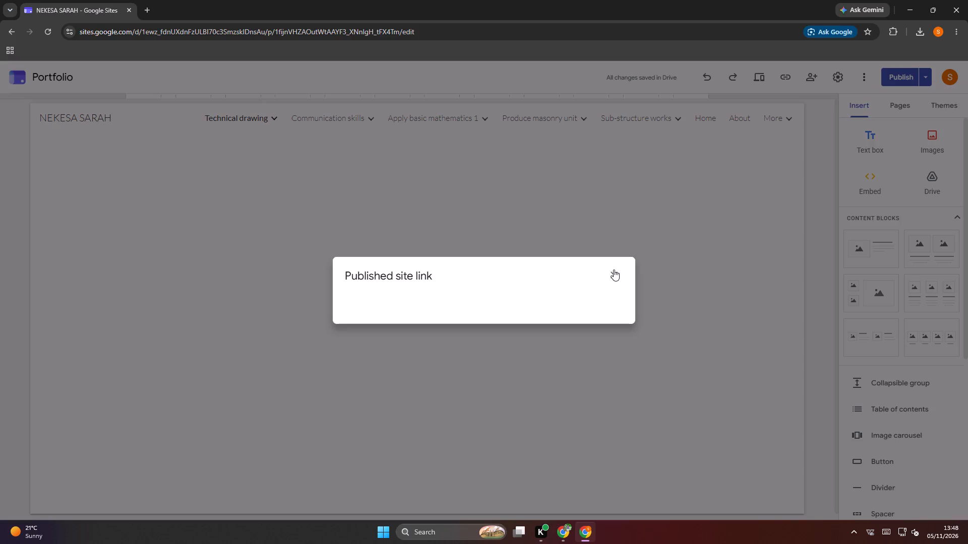
left_click(616, 271)
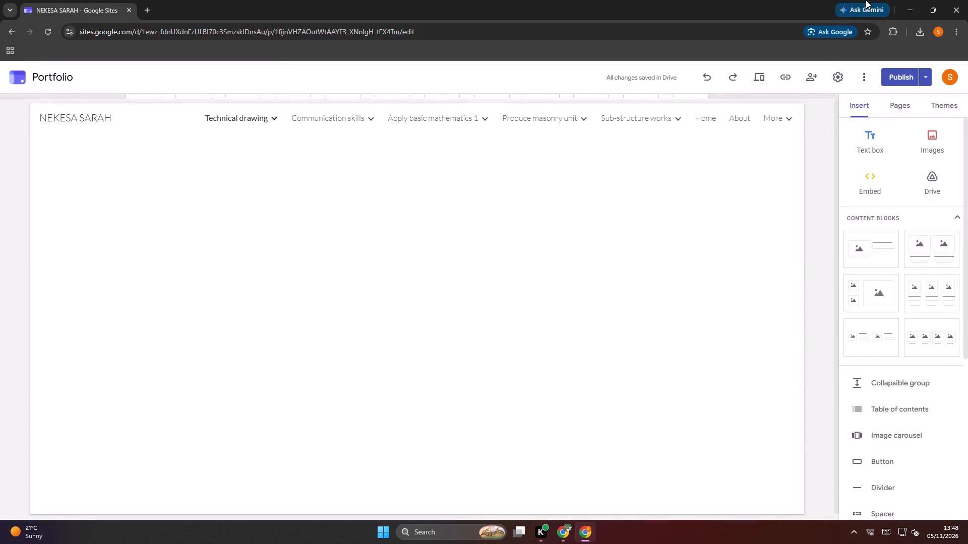
Share the Portfolio site with the suggested contact as Editor, notifying them with the message "hi boss".
left_click(807, 84)
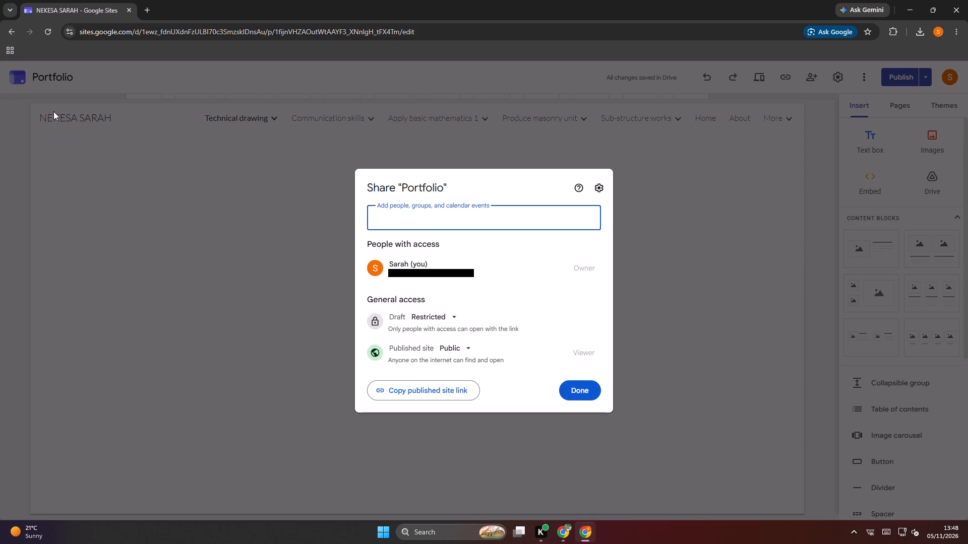
left_click(379, 222)
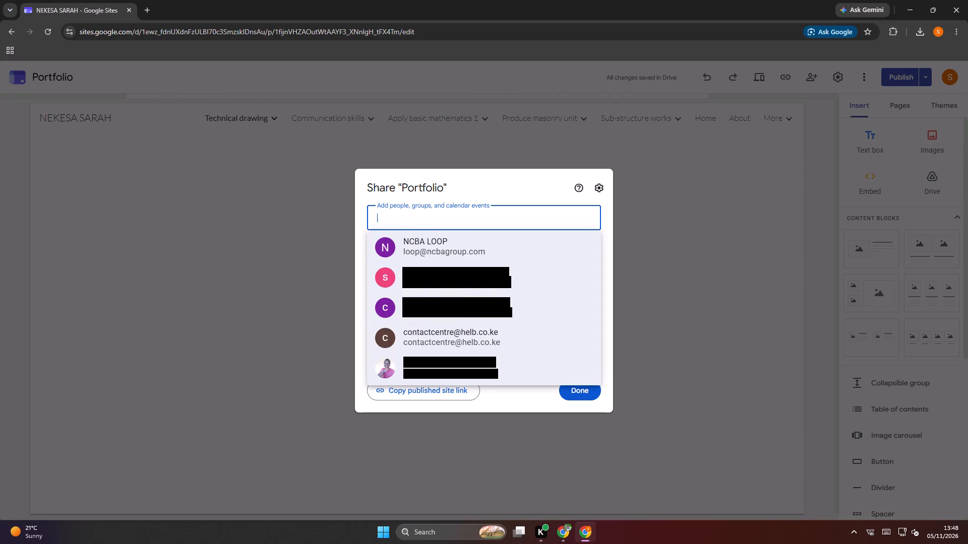
key("s")
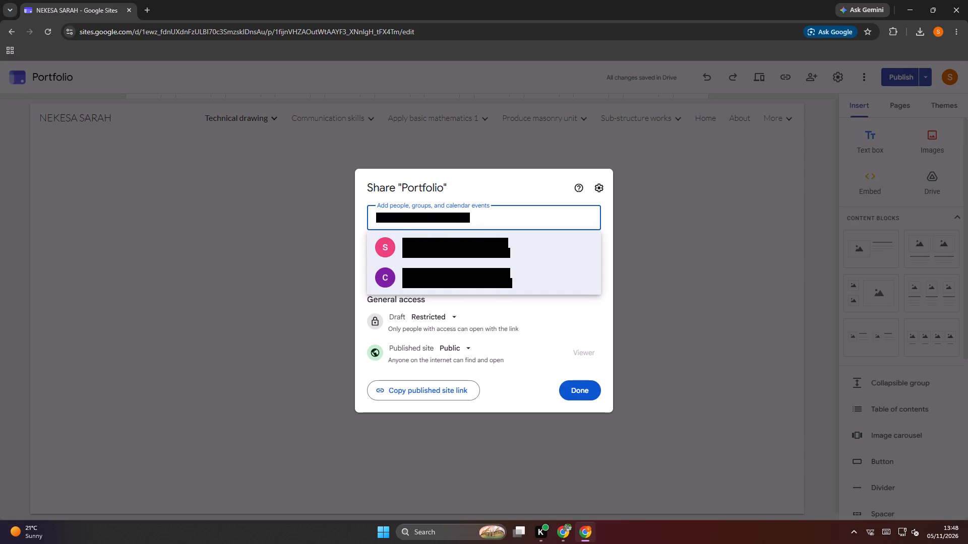
left_click(415, 245)
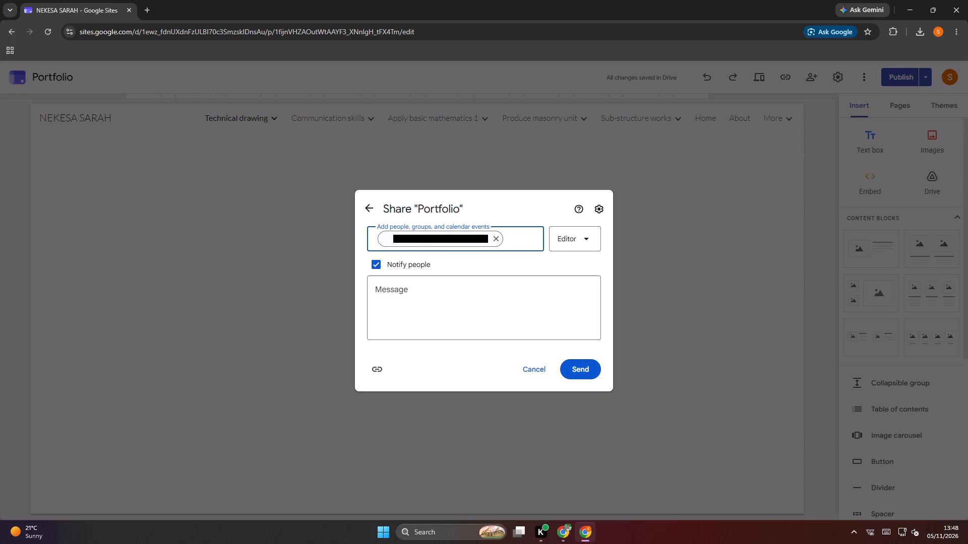
left_click(409, 290)
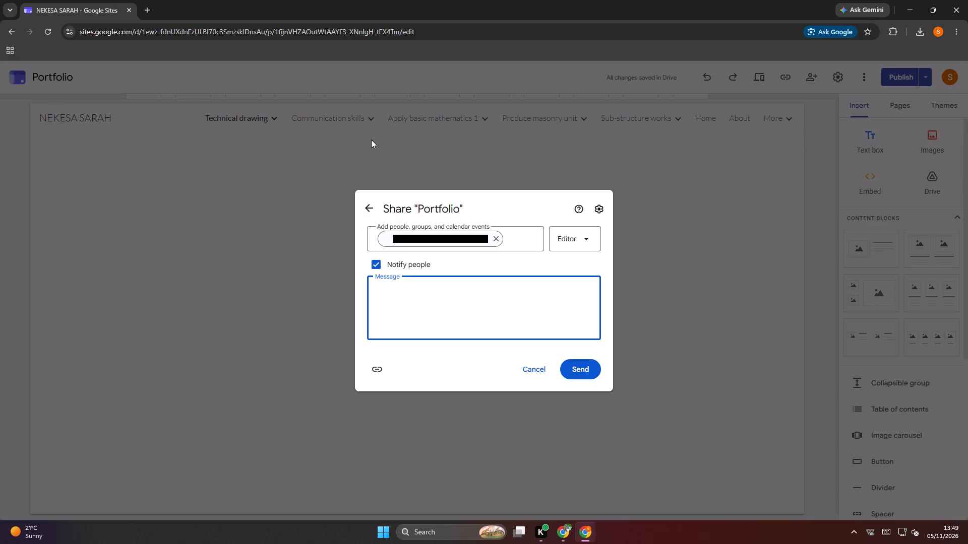
key("h")
type("i")
key("space")
key("b")
key("o")
type("ss")
left_click(583, 368)
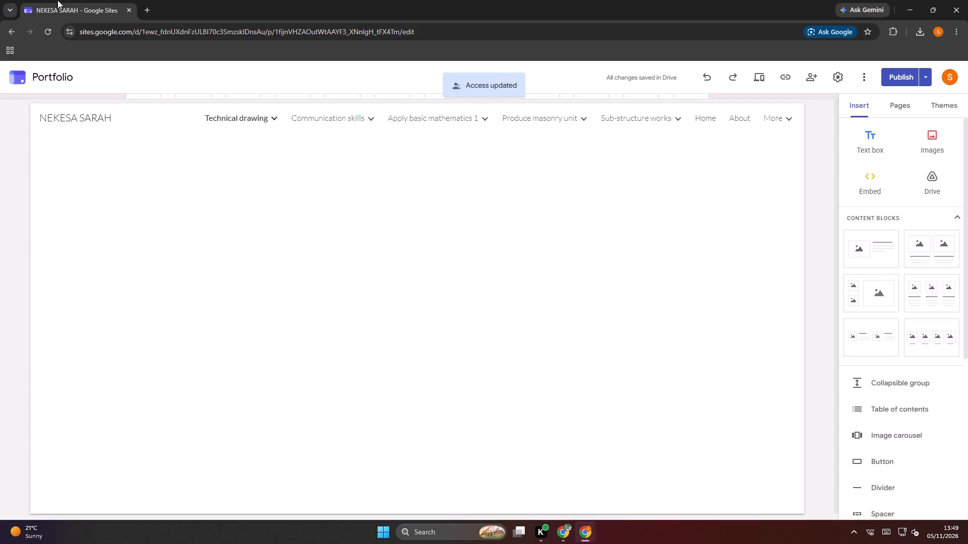
Reopen the Portfolio site from the Google Sites home page and copy its editor web address.
left_click(14, 26)
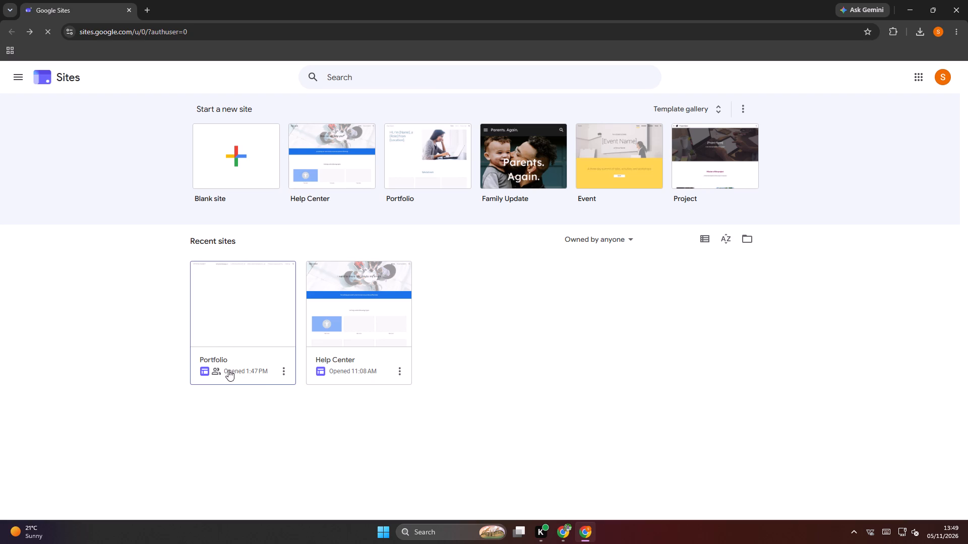
left_click(269, 369)
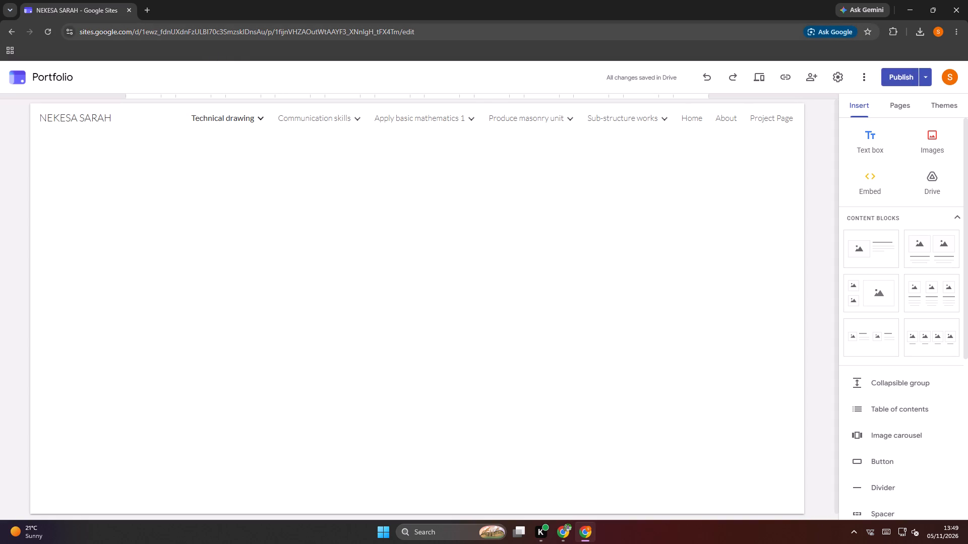
left_click_drag(419, 32, 90, 59)
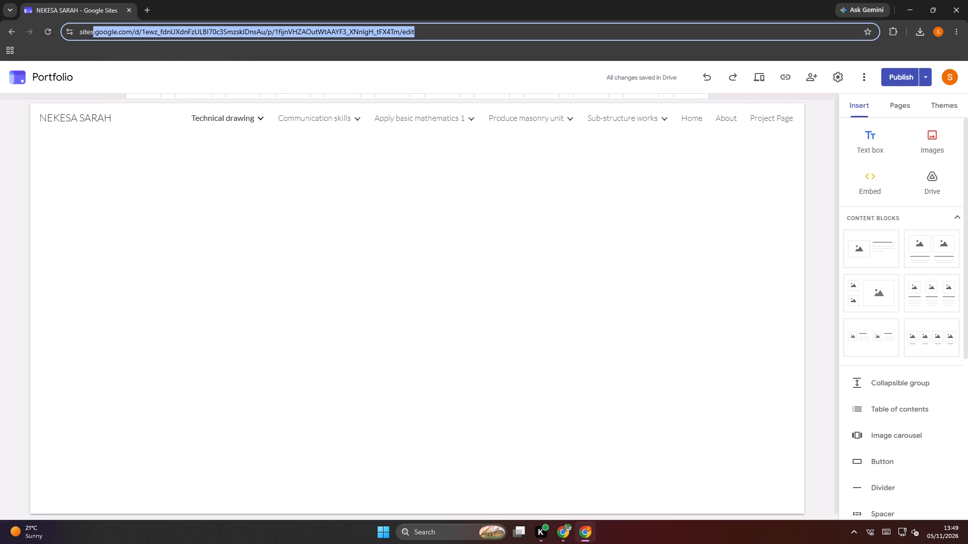
left_click_drag(90, 59, 68, 59)
right_click(208, 29)
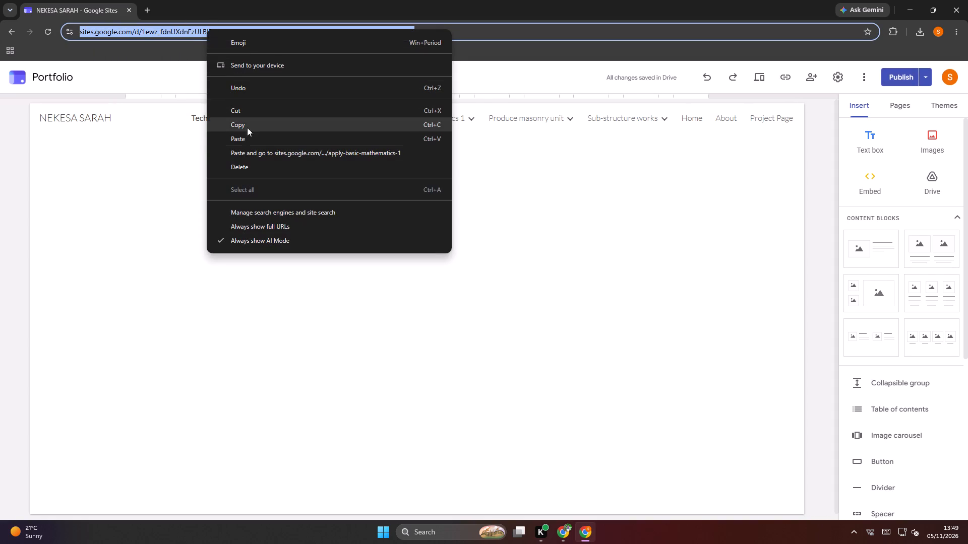
left_click(244, 128)
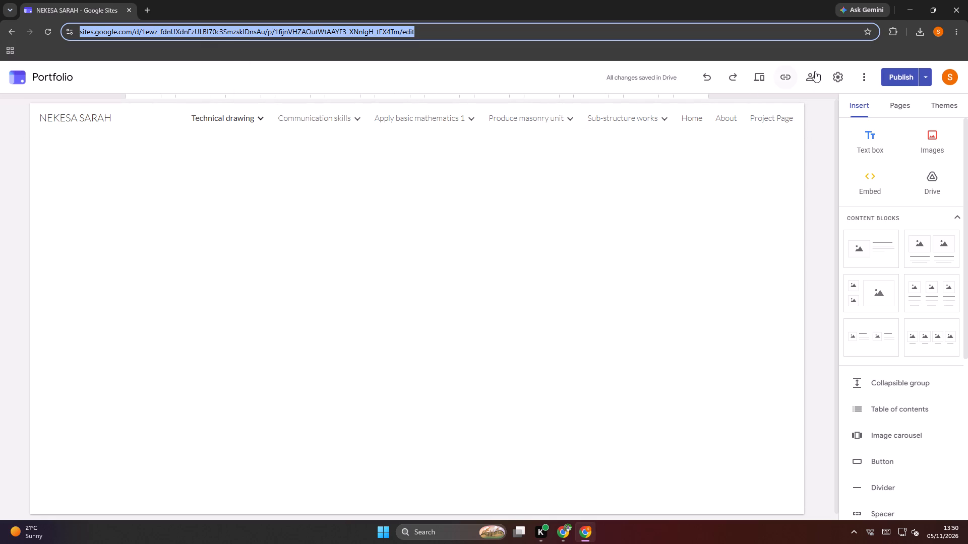
Copy the published site link.
left_click(787, 72)
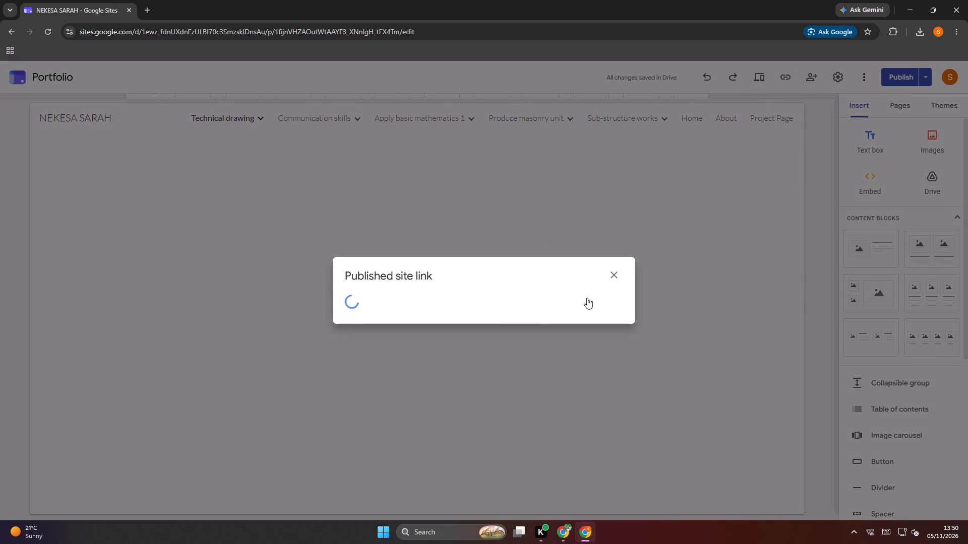
left_click(590, 296)
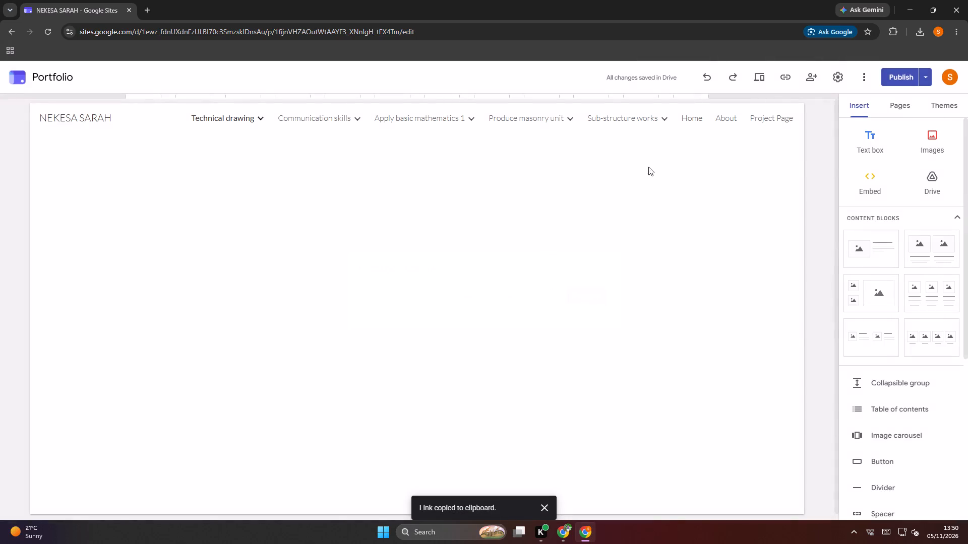
Set the draft's general access to Anyone with the link, and recheck the sharing settings.
left_click(816, 80)
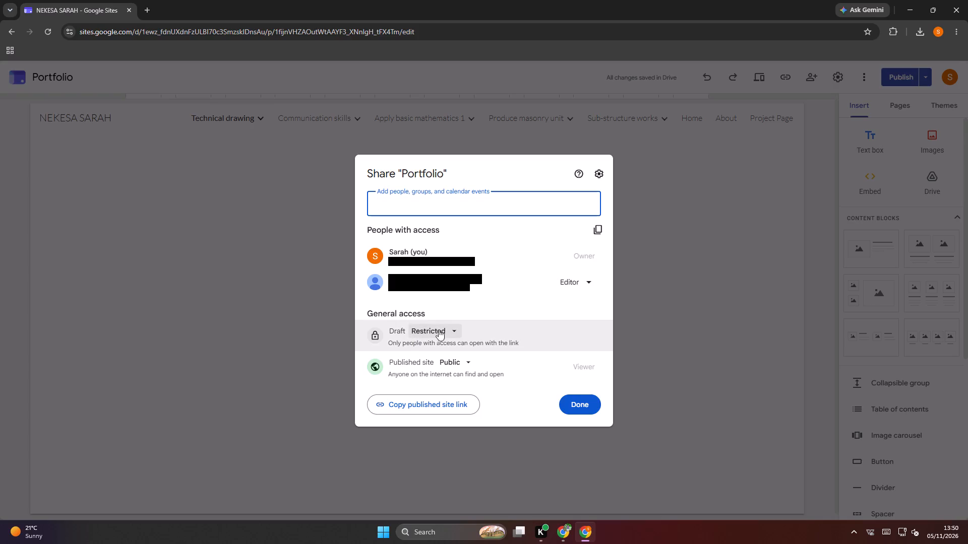
left_click(456, 331)
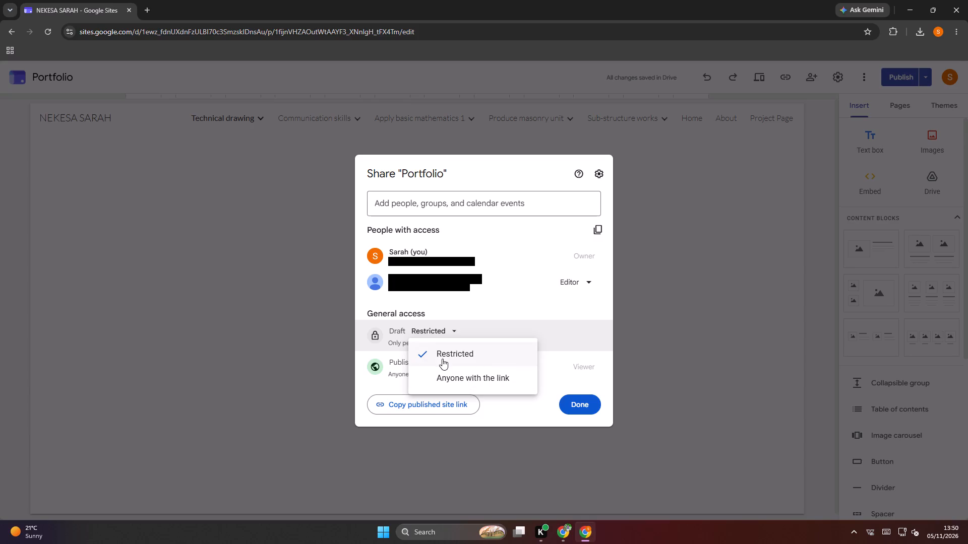
left_click(461, 379)
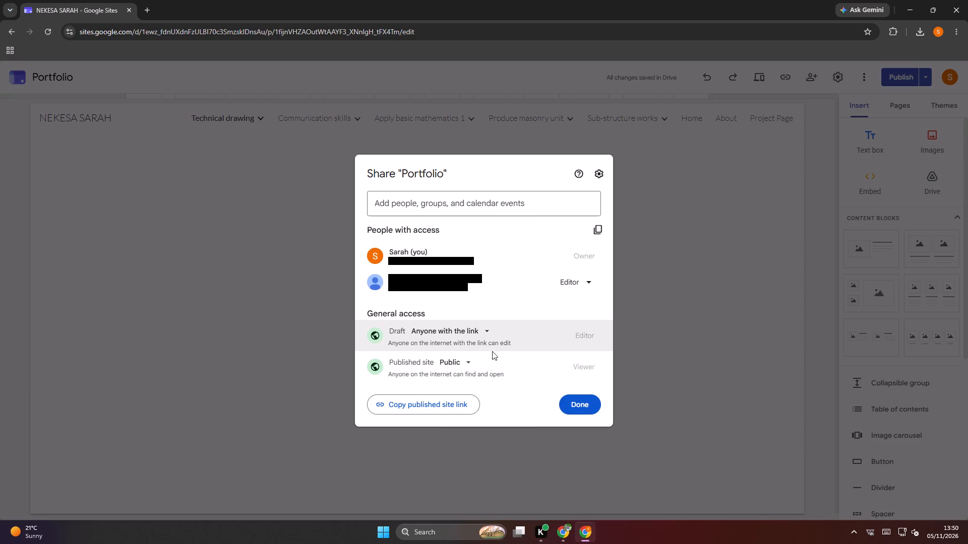
left_click(579, 396)
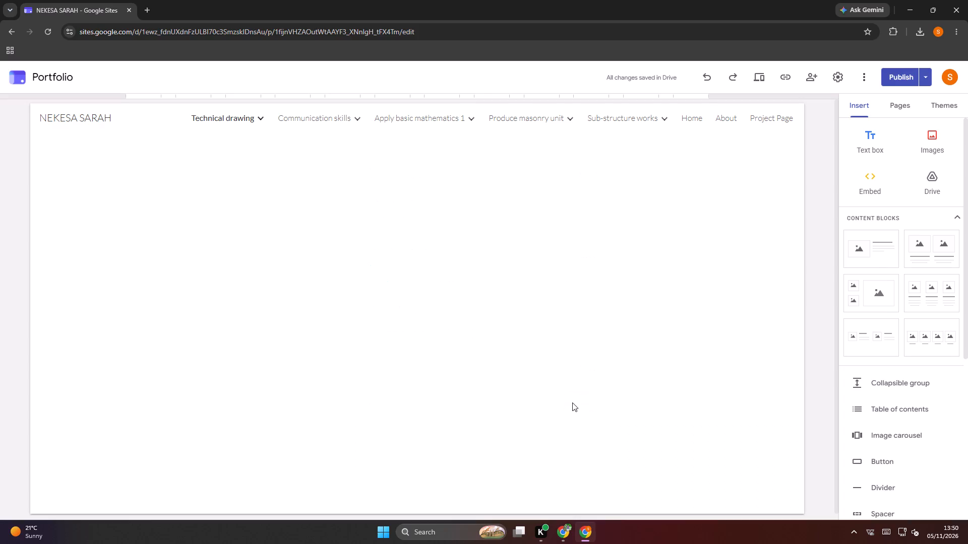
left_click(812, 71)
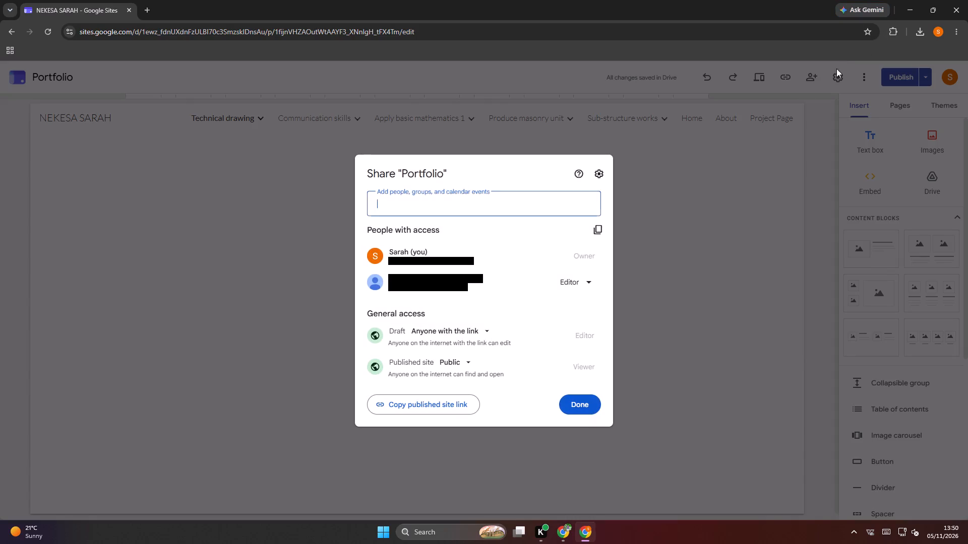
left_click(707, 227)
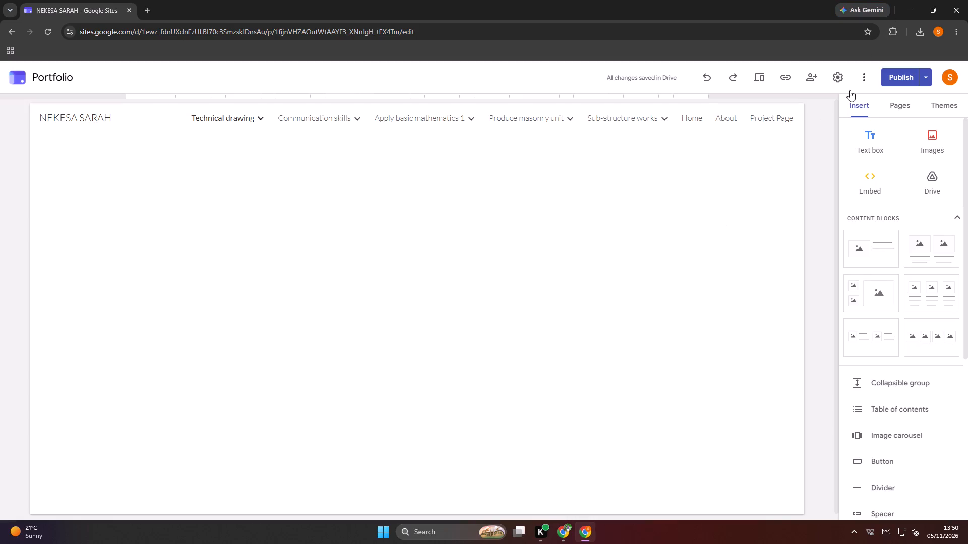
Check the Portfolio draft for changes awaiting publication, and return to the editor.
left_click(904, 79)
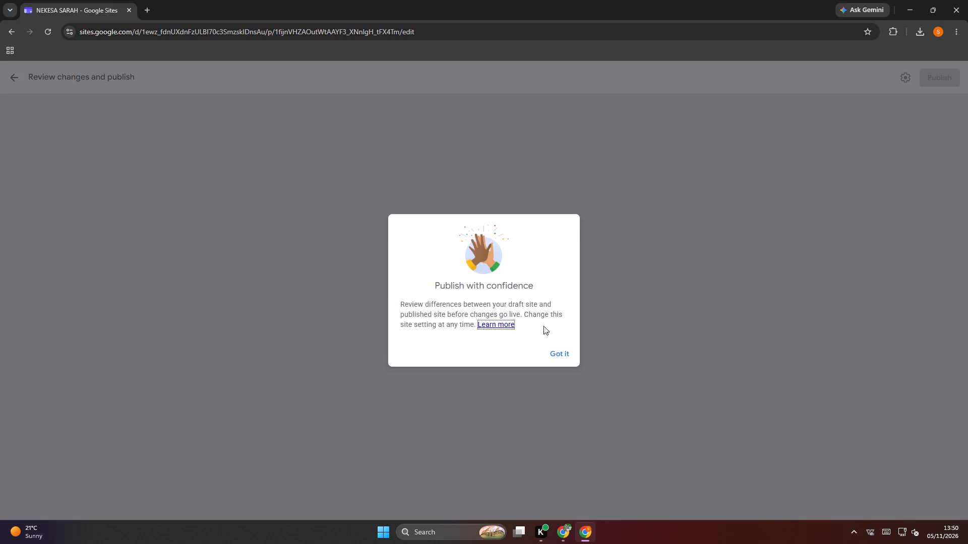
left_click(560, 350)
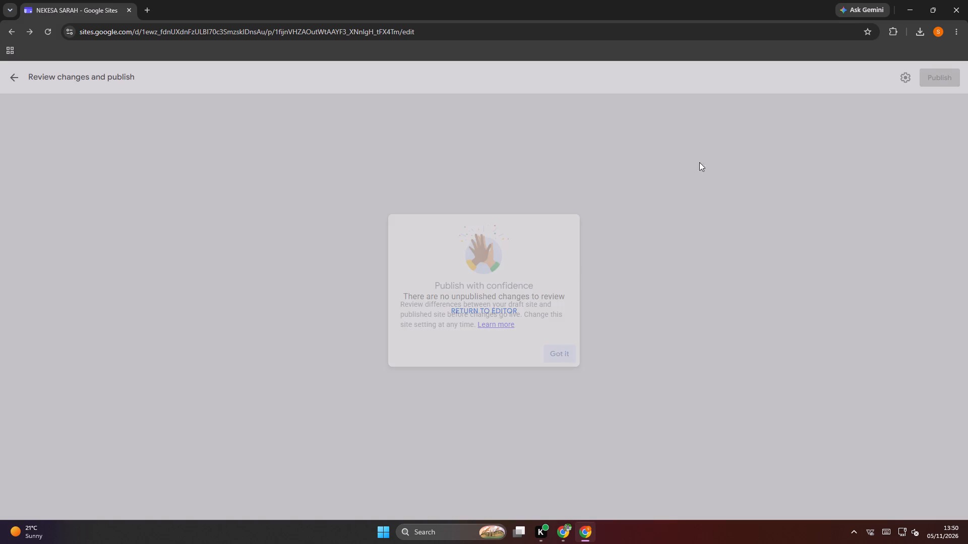
left_click(499, 311)
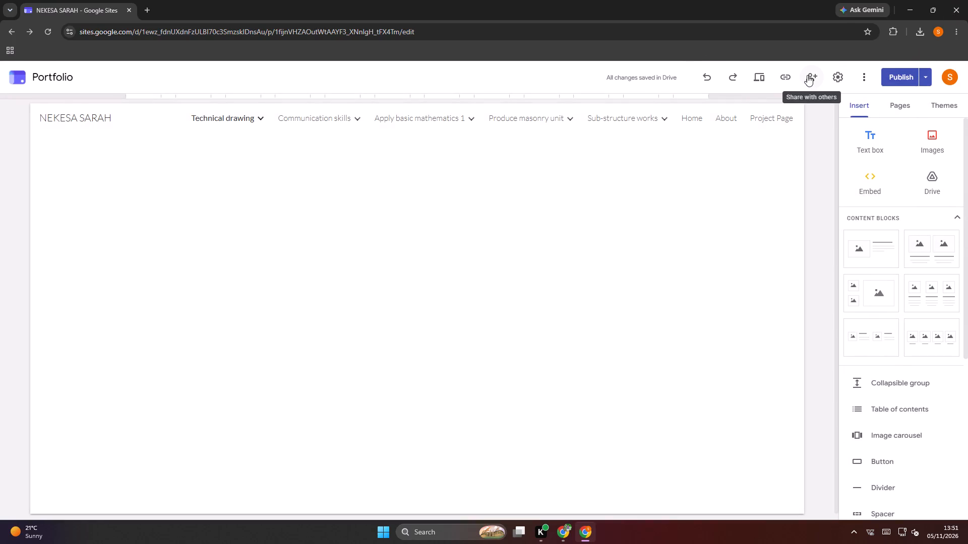
Check who has access to the Portfolio draft and published site in the sharing settings.
left_click(807, 75)
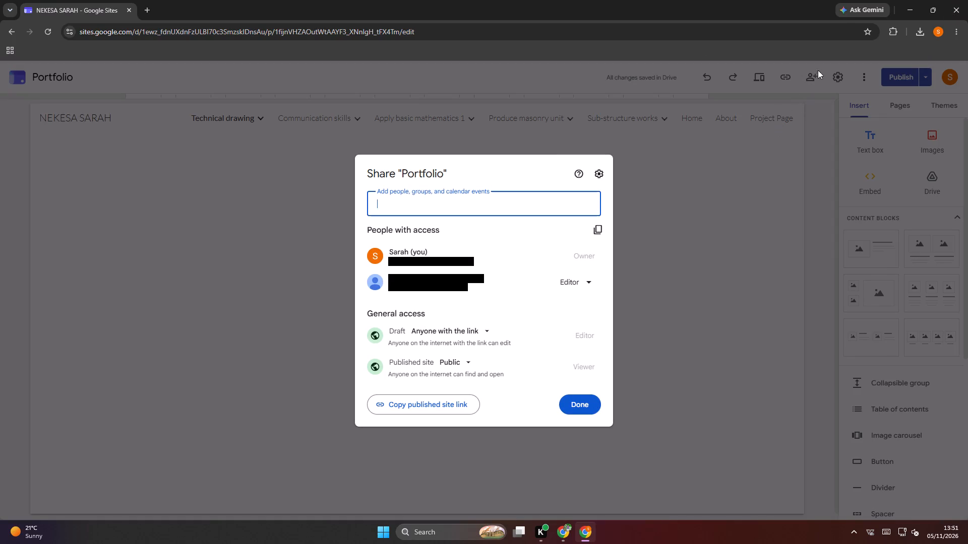
left_click(815, 75)
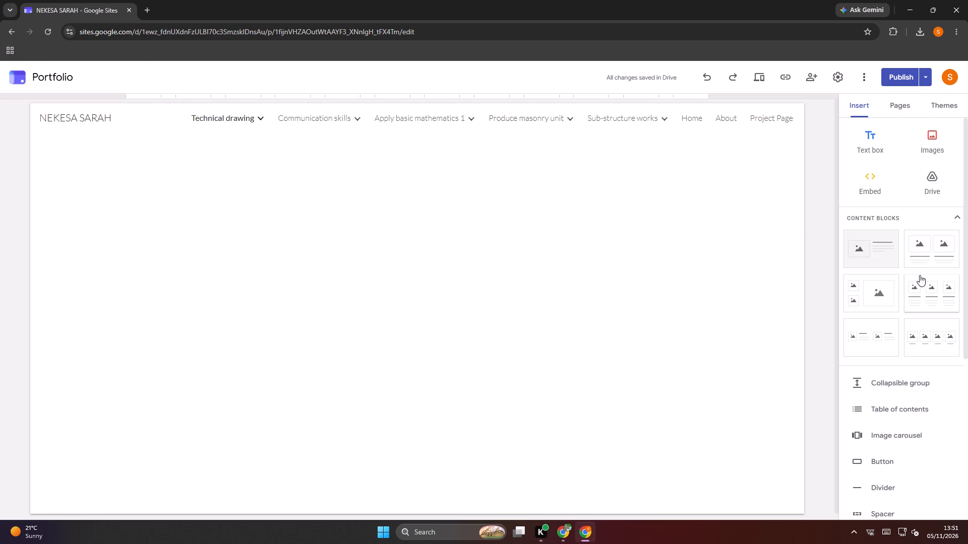
Copy the published site link of the Technical drawing page.
left_click(788, 81)
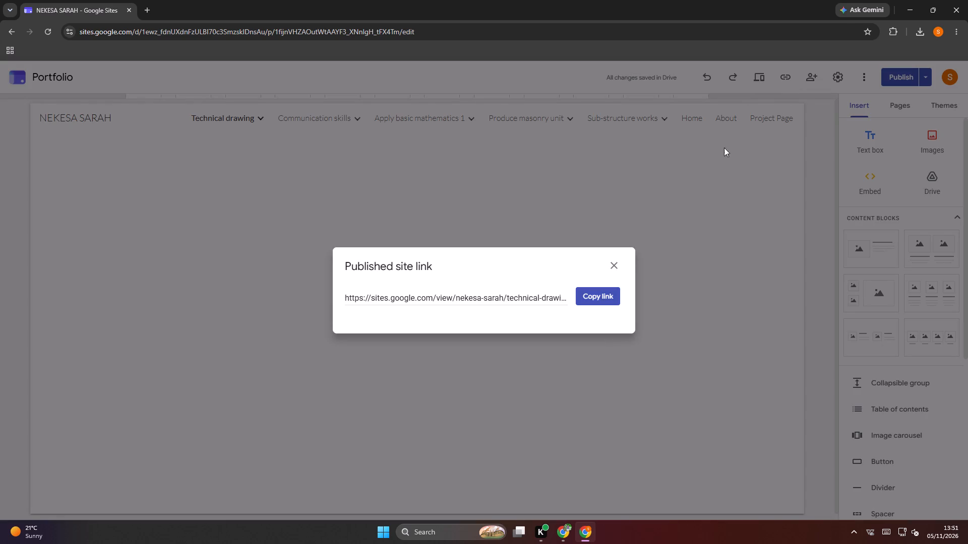
left_click(607, 293)
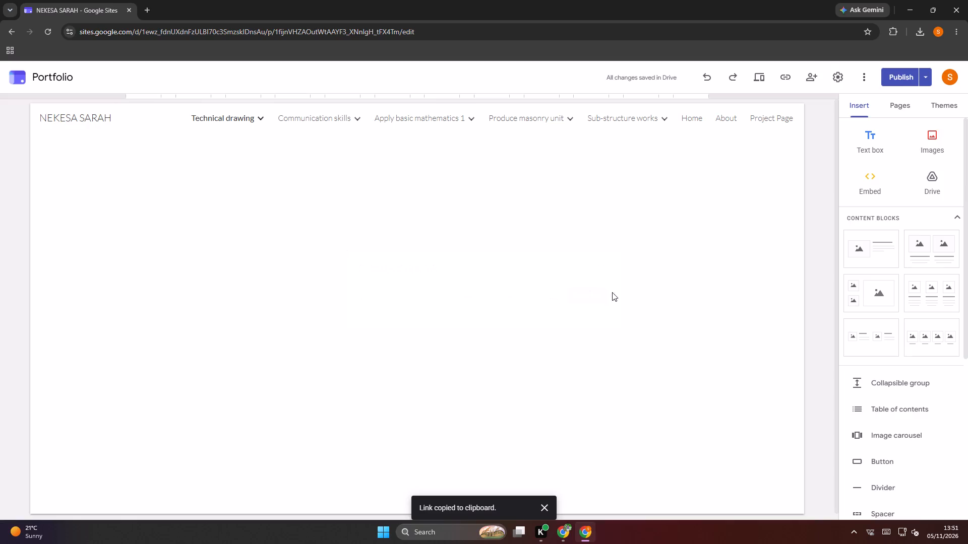
Reopen the sharing settings and inspect the accounts listed under People with access.
left_click(806, 74)
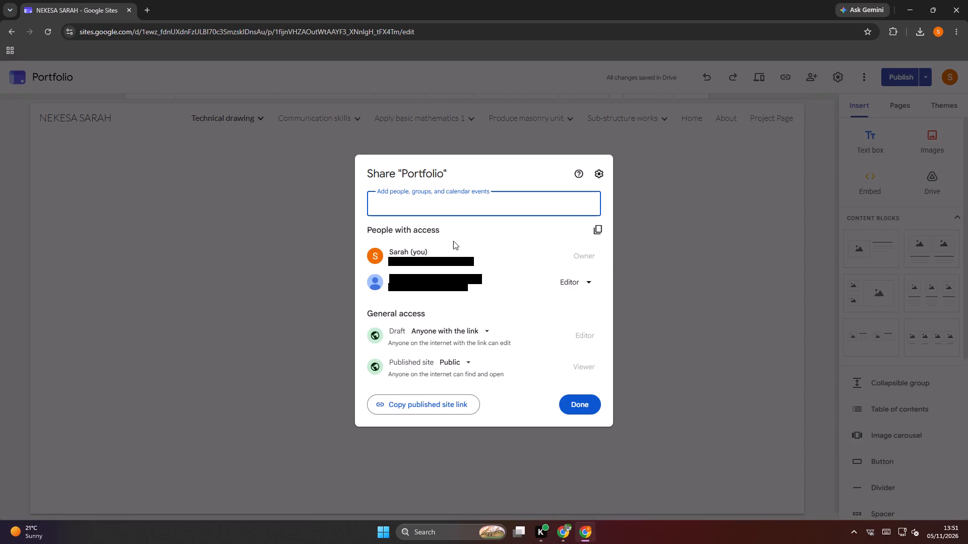
left_click(447, 247)
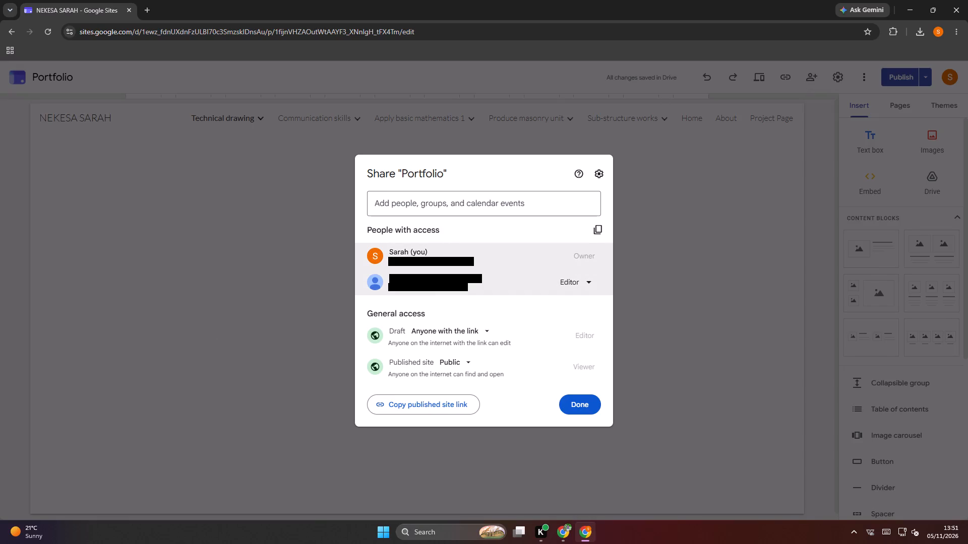
left_click(423, 285)
left_click(459, 246)
left_click(577, 399)
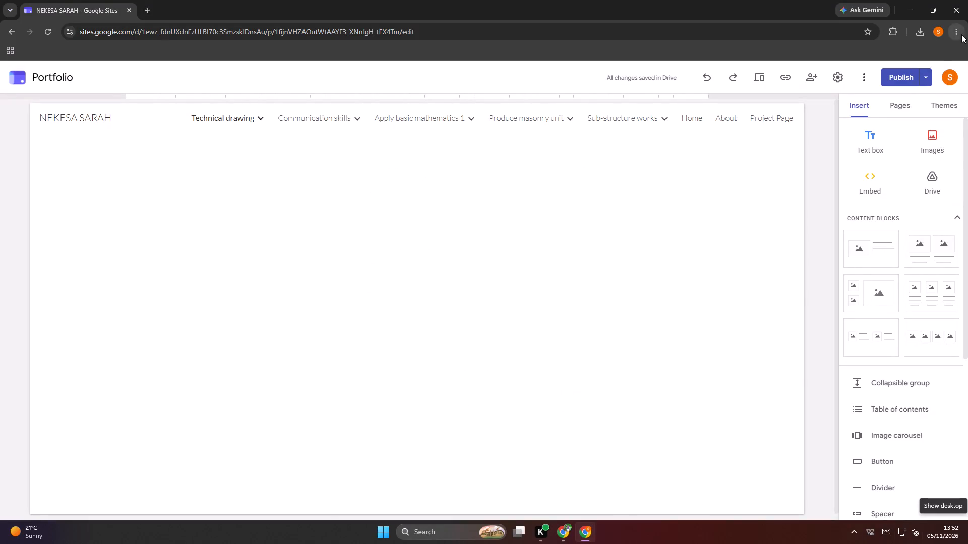
Look through the list of other Chrome profiles, and stay in the current profile.
left_click(936, 26)
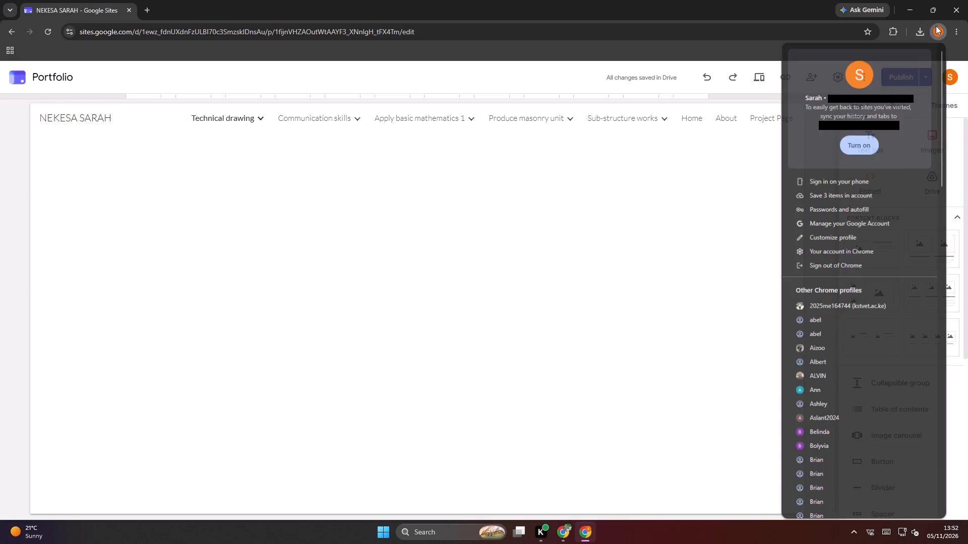
scroll(890, 283, "down", 1)
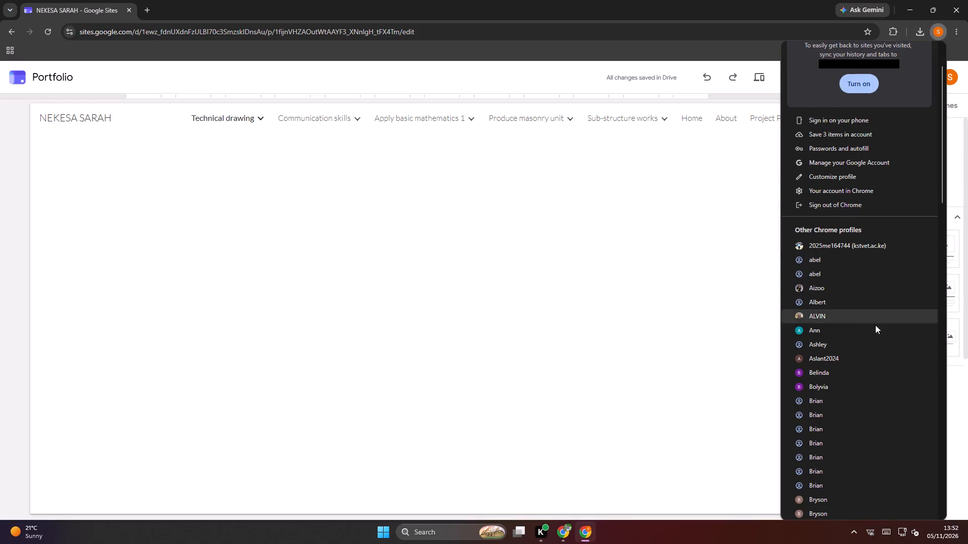
scroll(864, 352, "down", 18)
scroll(864, 352, "down", 5)
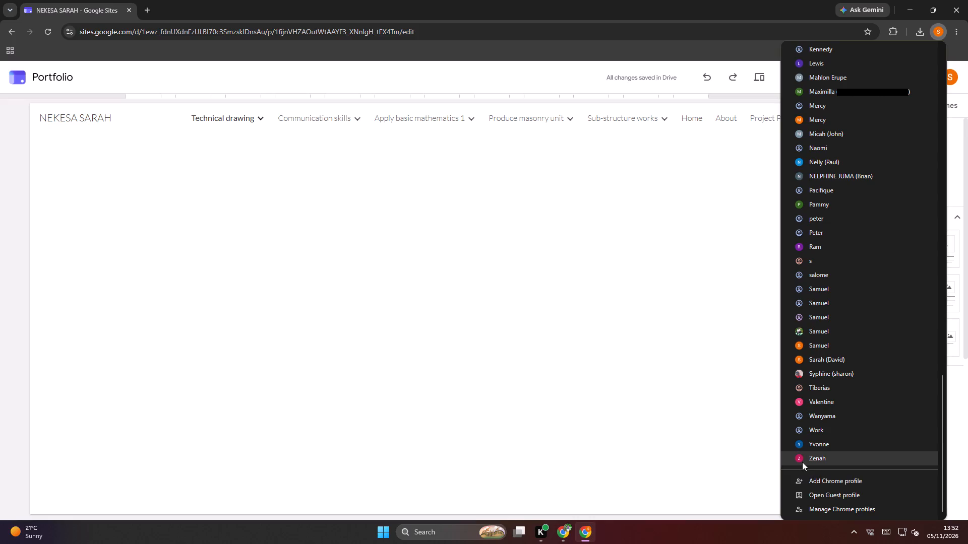
scroll(784, 461, "up", 1)
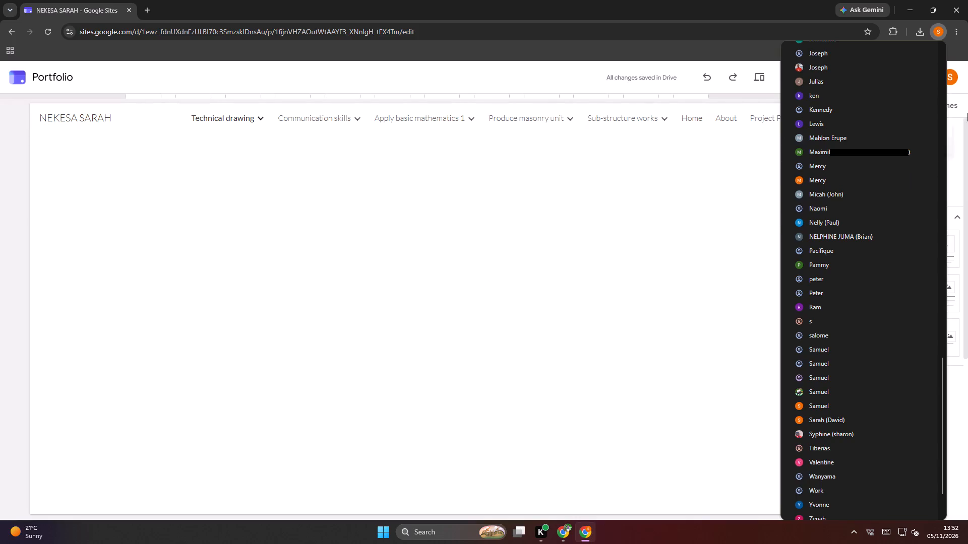
left_click(938, 29)
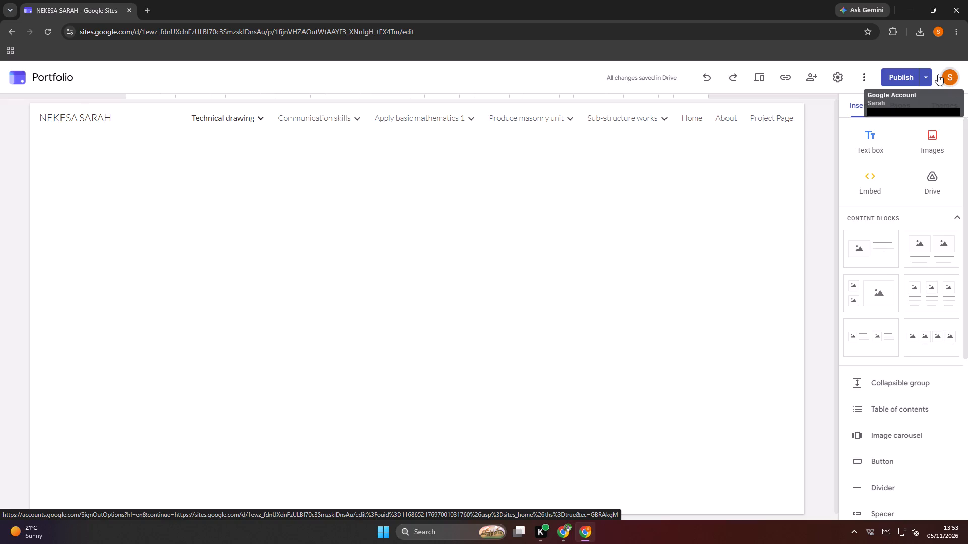
Open the Portfolio site's sharing settings and bring up the suggested contacts for adding people.
left_click(819, 77)
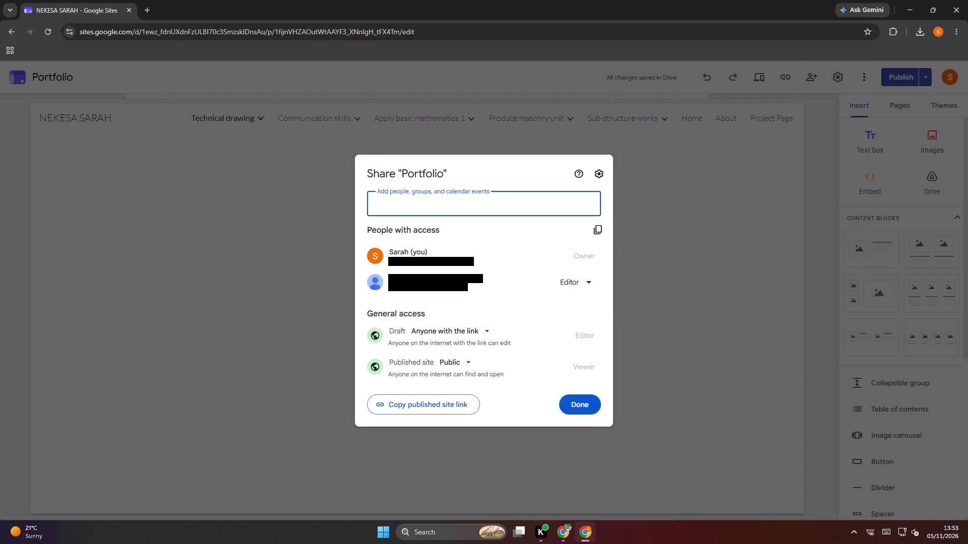
left_click(384, 202)
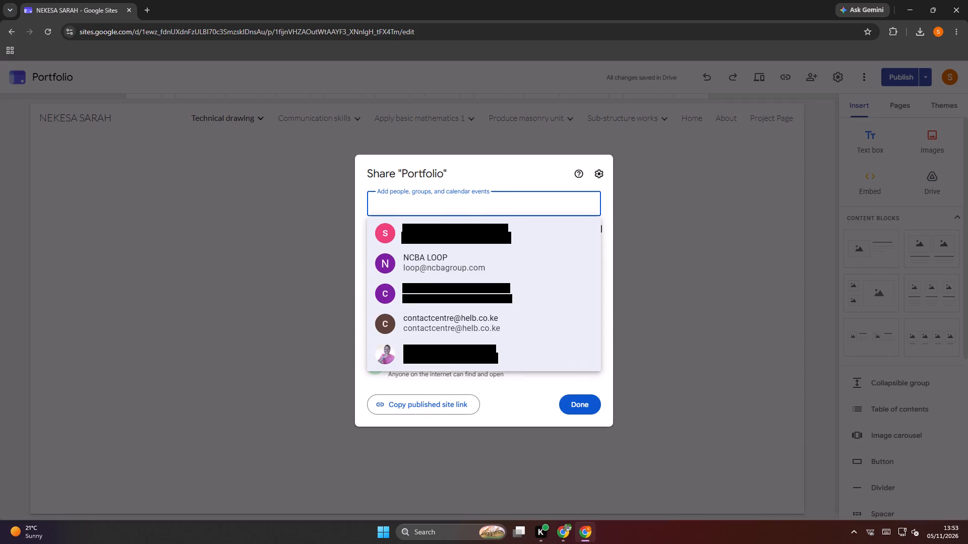
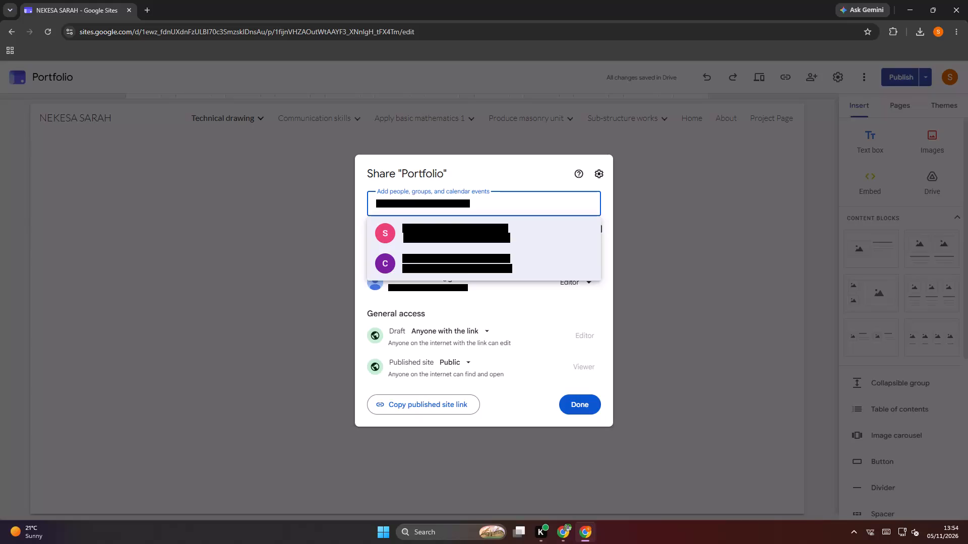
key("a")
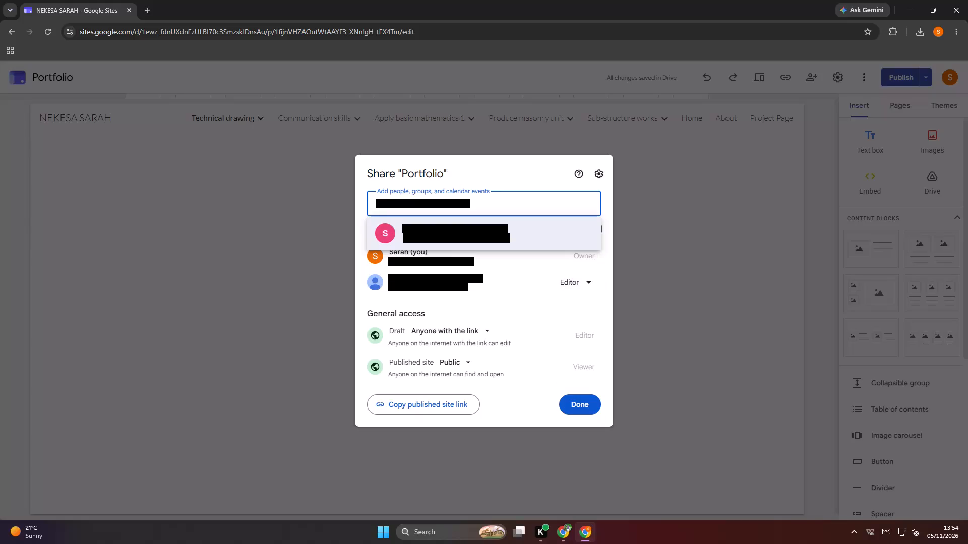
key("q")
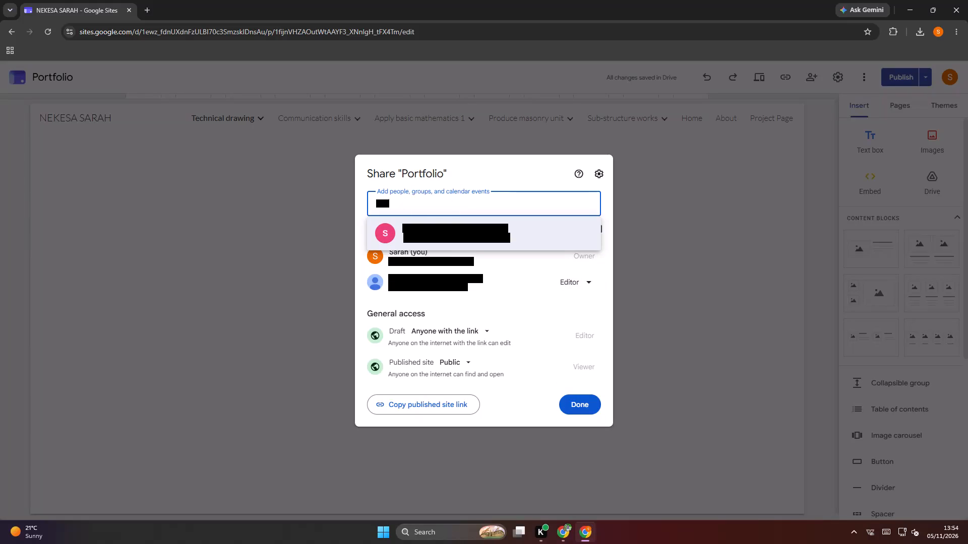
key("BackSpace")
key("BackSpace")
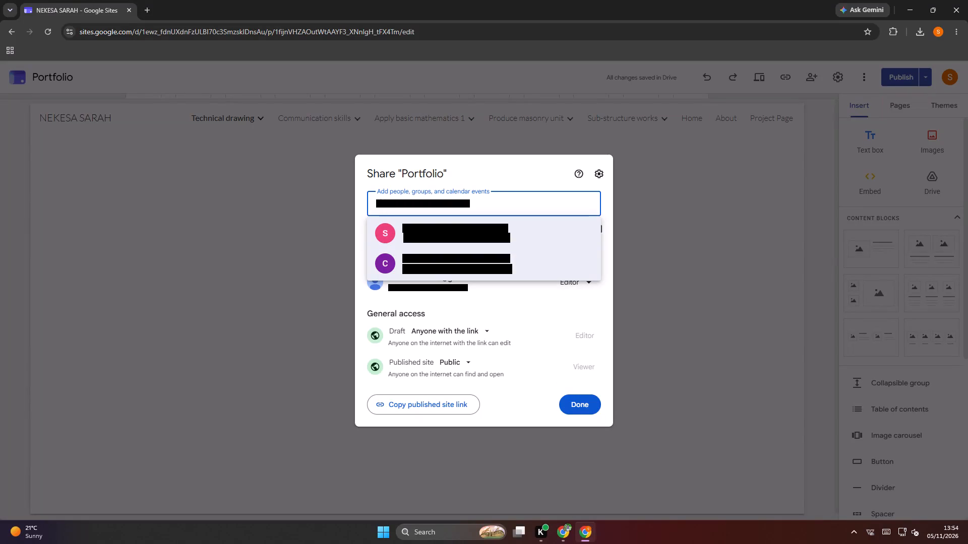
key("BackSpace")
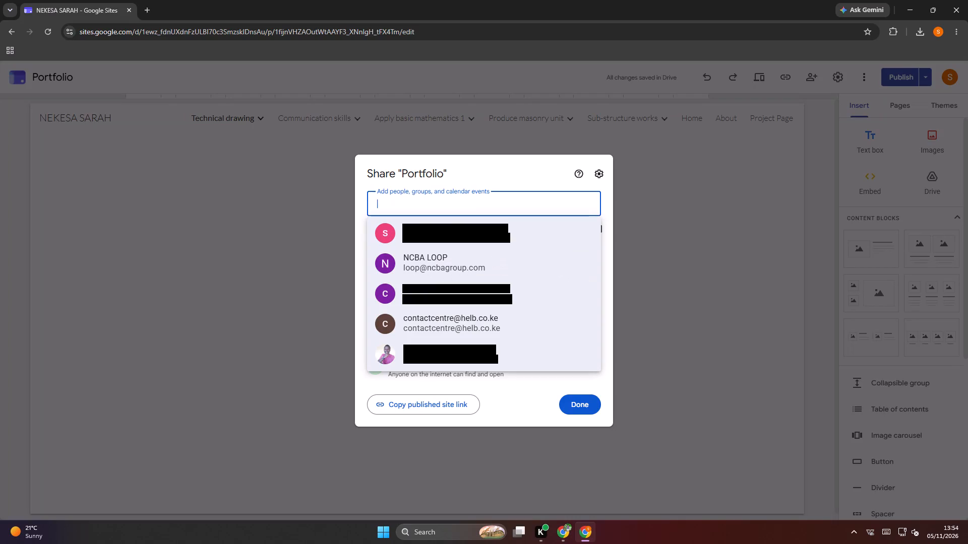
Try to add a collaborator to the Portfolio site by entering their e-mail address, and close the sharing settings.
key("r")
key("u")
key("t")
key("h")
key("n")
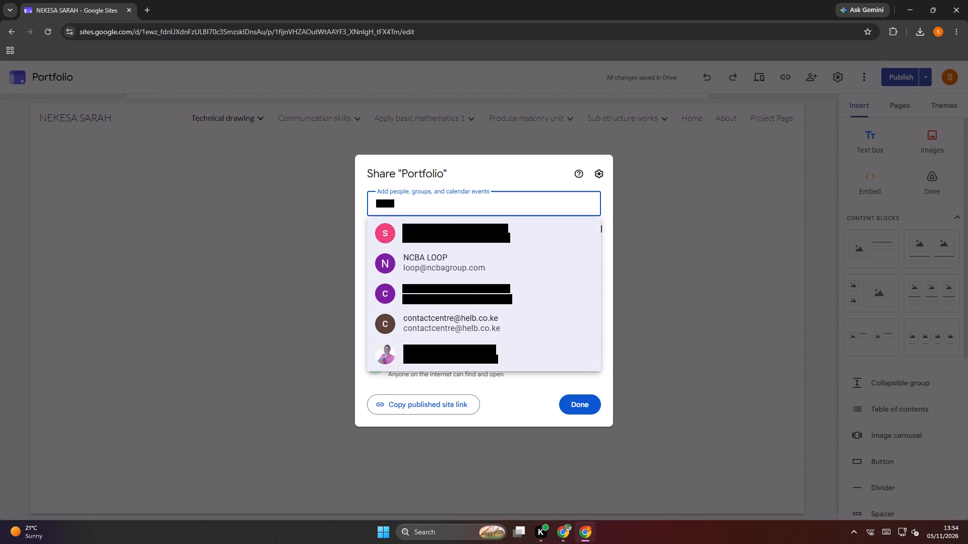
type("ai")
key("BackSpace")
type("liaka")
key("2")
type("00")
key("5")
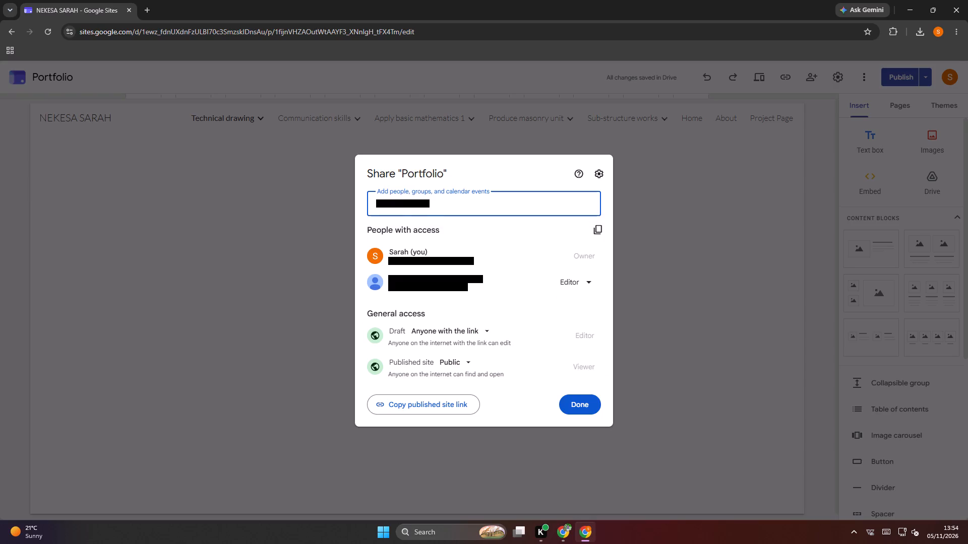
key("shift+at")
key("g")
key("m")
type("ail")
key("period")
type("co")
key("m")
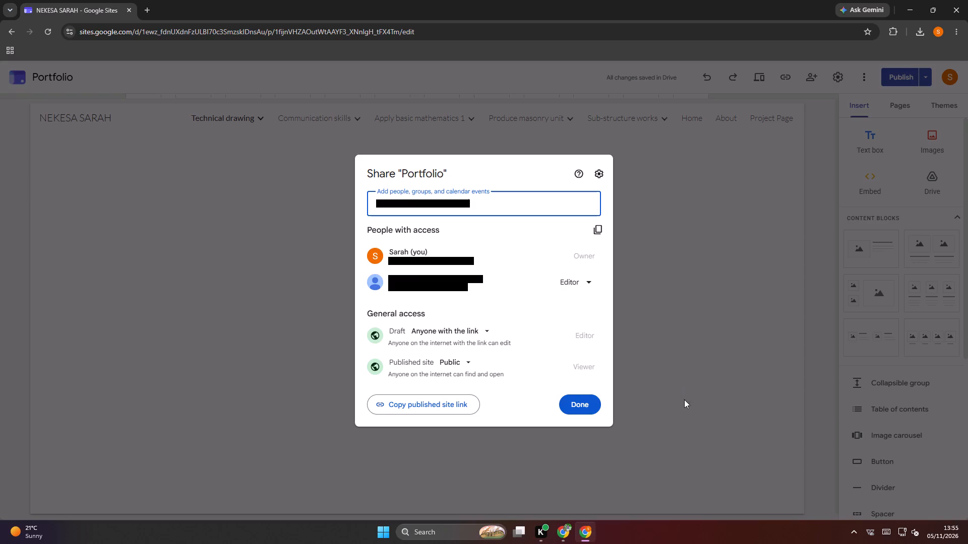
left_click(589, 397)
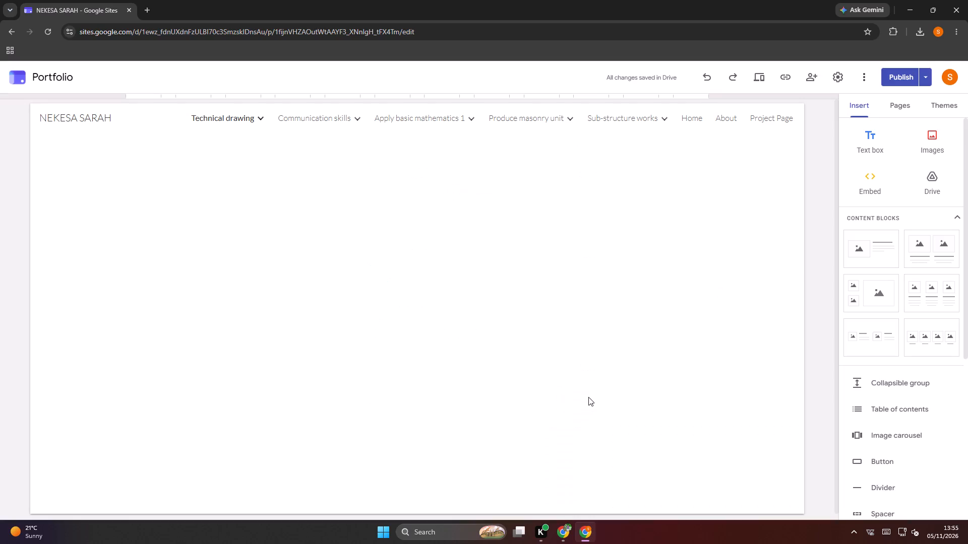
Reopen the sharing settings and inspect the role options of the editor and the owner under People with access.
left_click(809, 75)
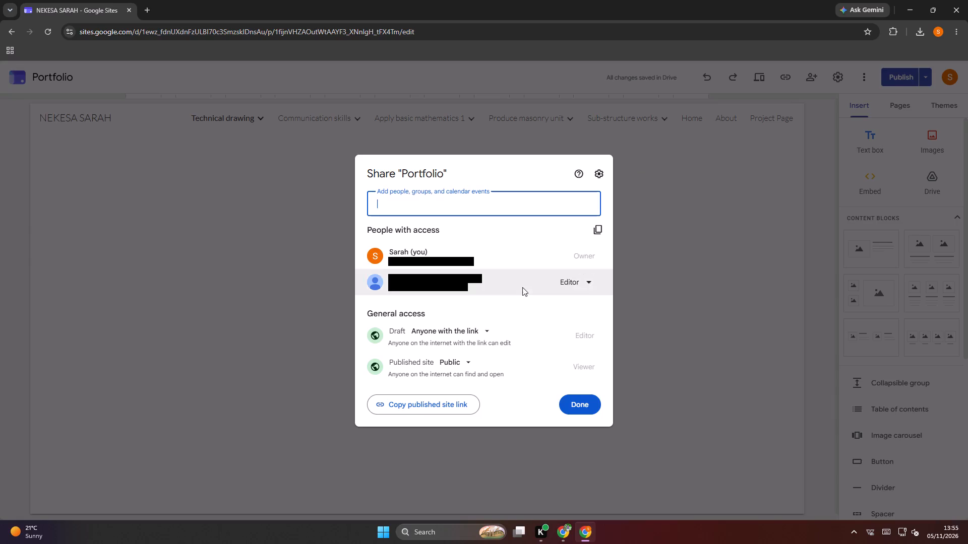
left_click(587, 281)
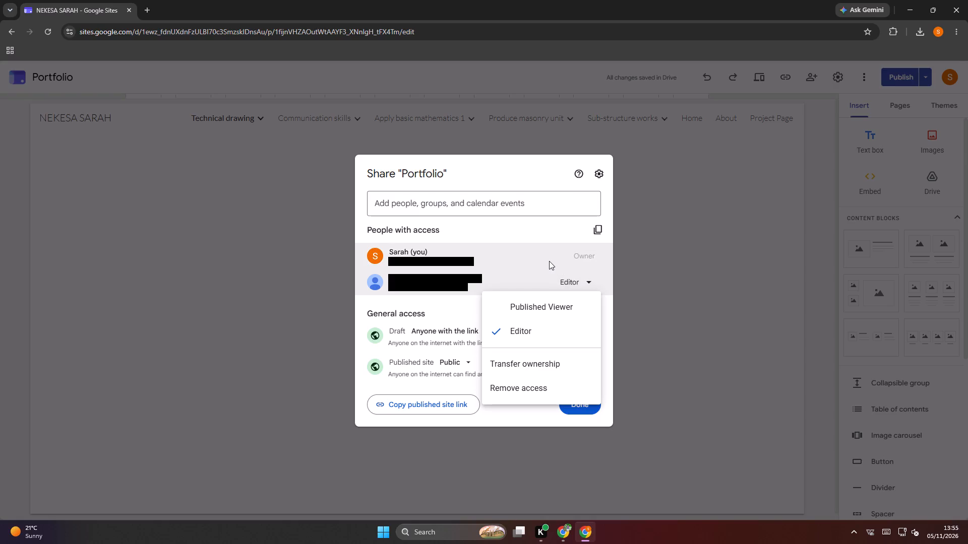
left_click(578, 257)
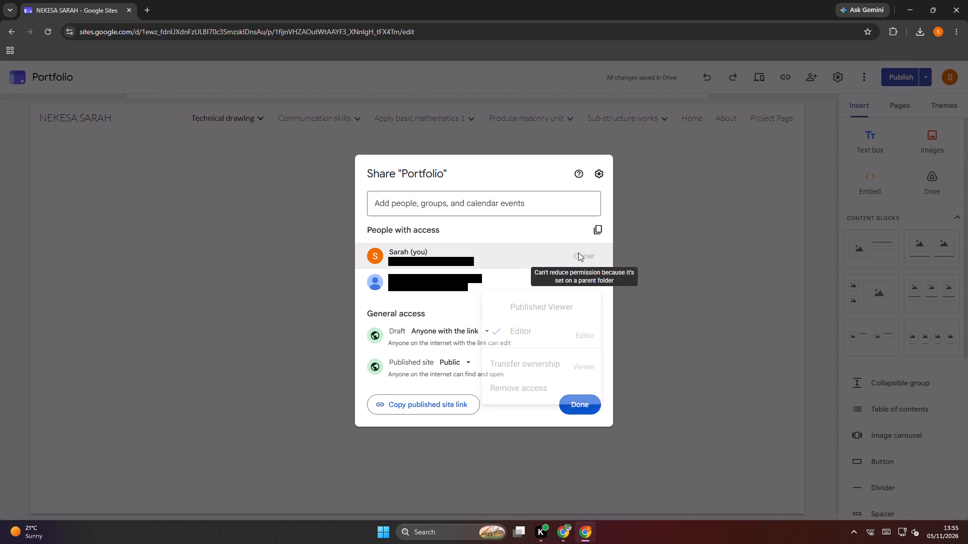
left_click(578, 252)
left_click(428, 246)
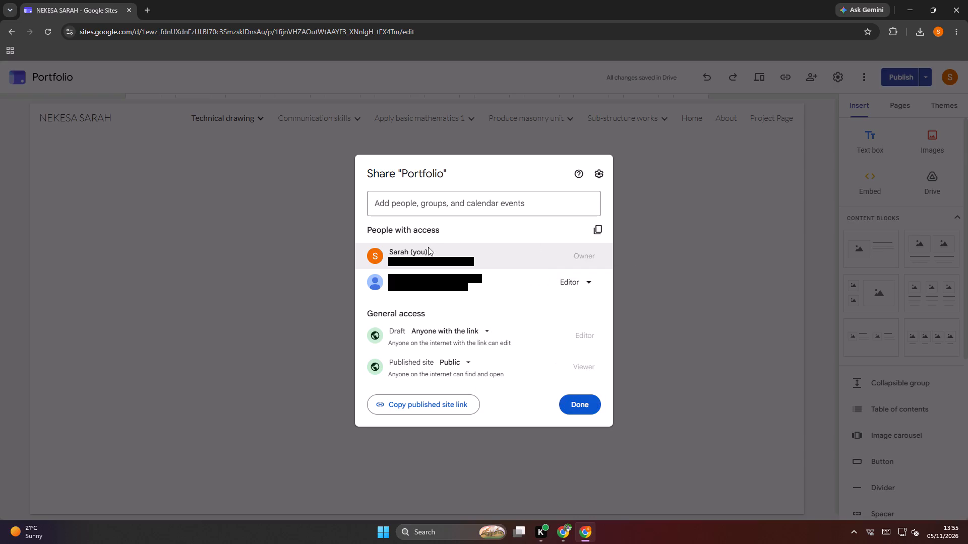
left_click(429, 248)
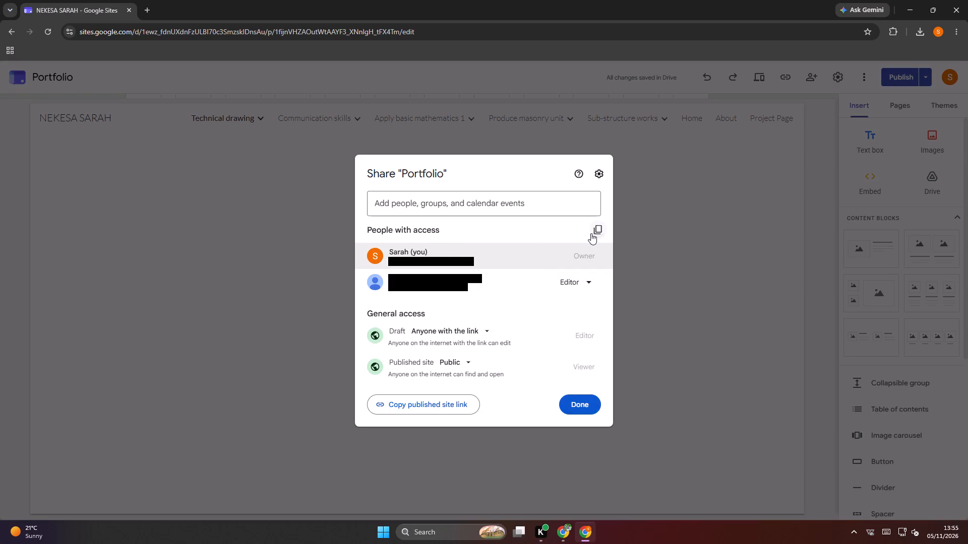
Copy the collaborators' e-mail addresses from the People with access section and close the sharing settings.
left_click(597, 230)
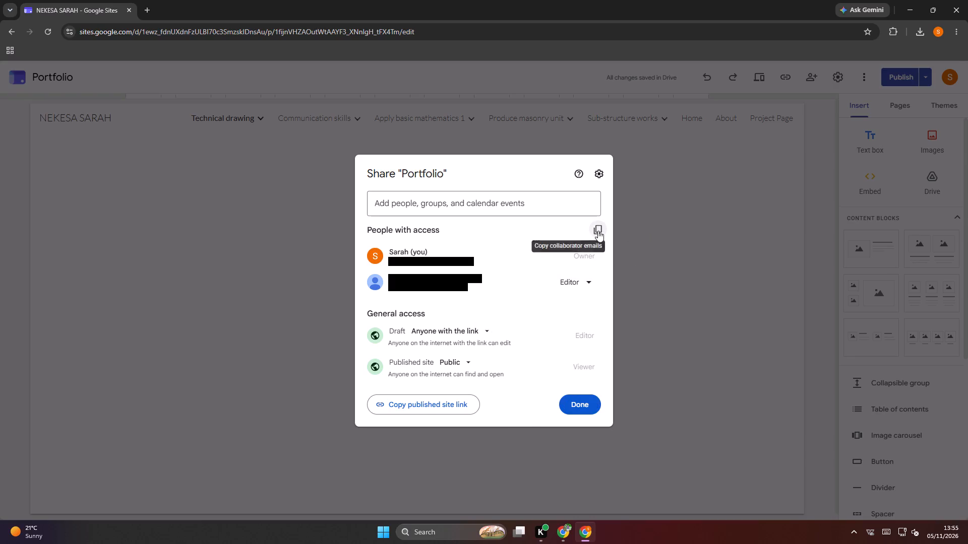
left_click(598, 231)
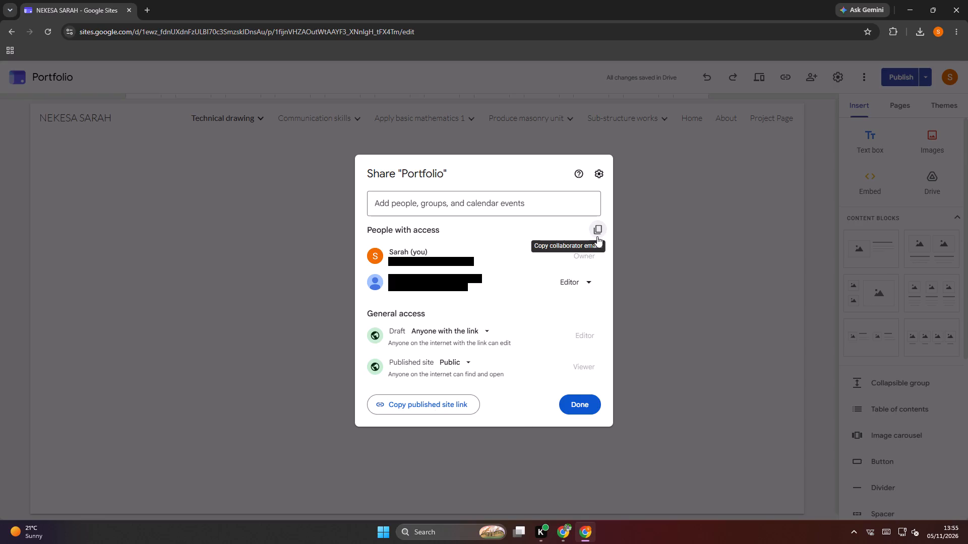
left_click(599, 231)
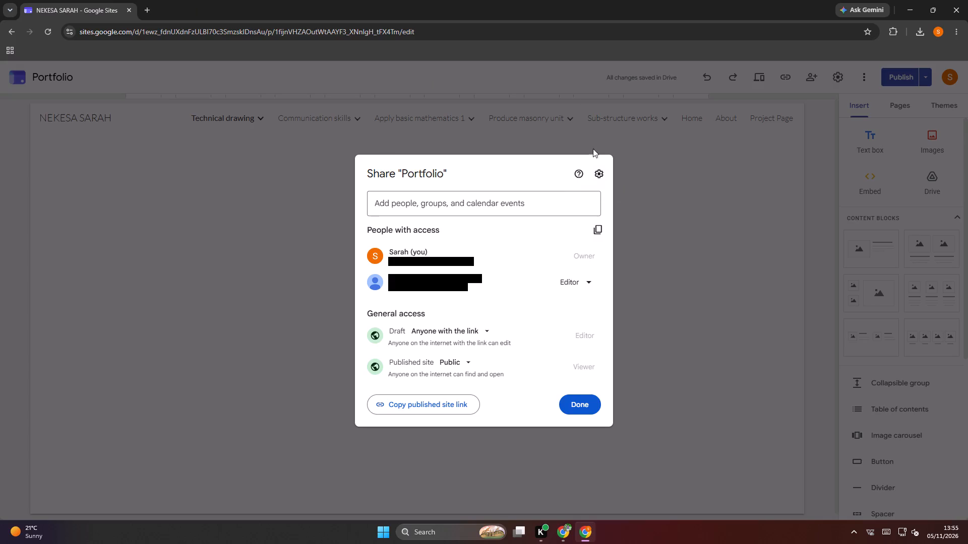
right_click(682, 169)
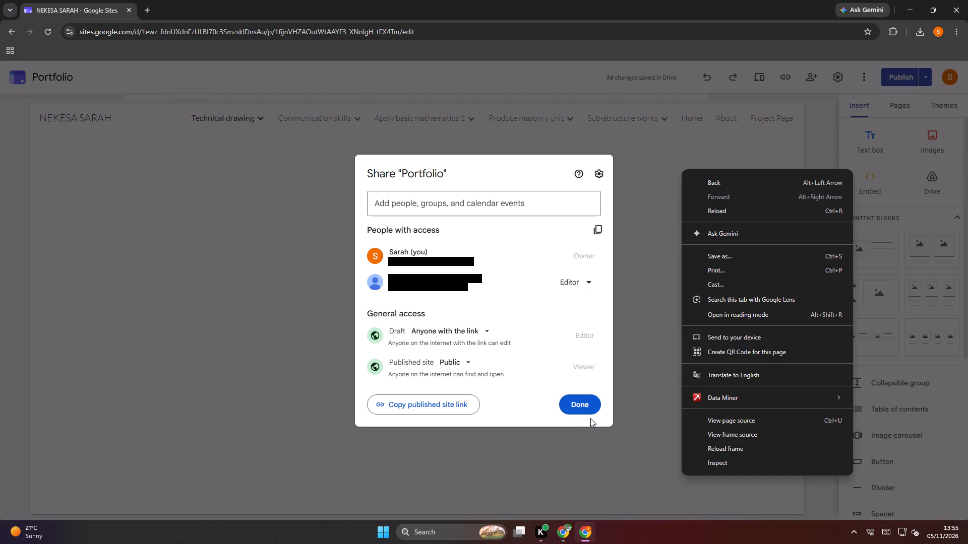
left_click(580, 400)
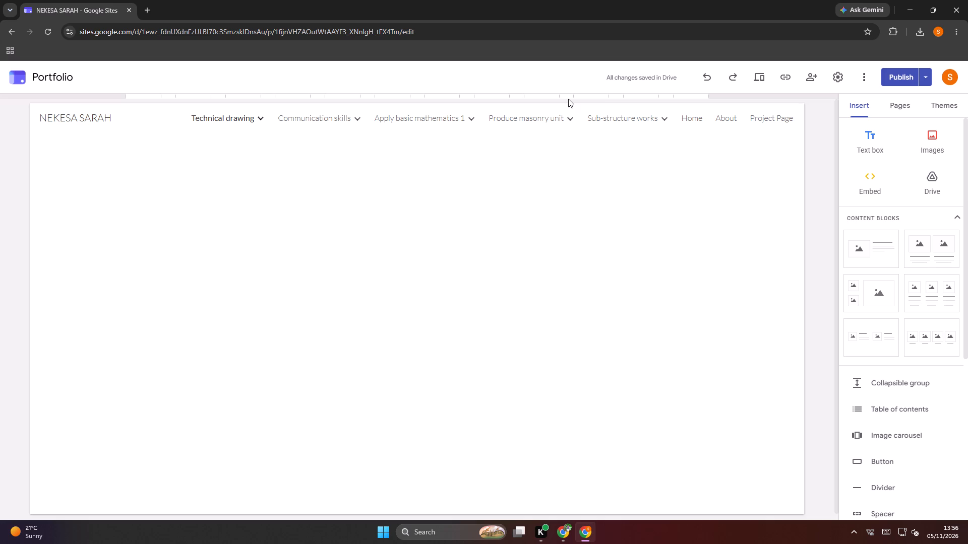
Review the Practical pages of the Produce masonry unit and Sub-structure works sections.
left_click(508, 115)
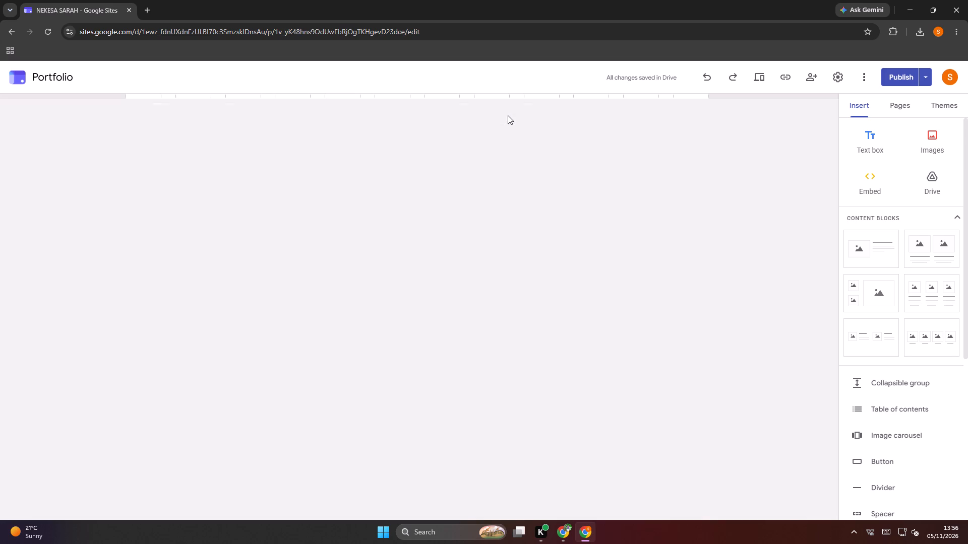
left_click(498, 162)
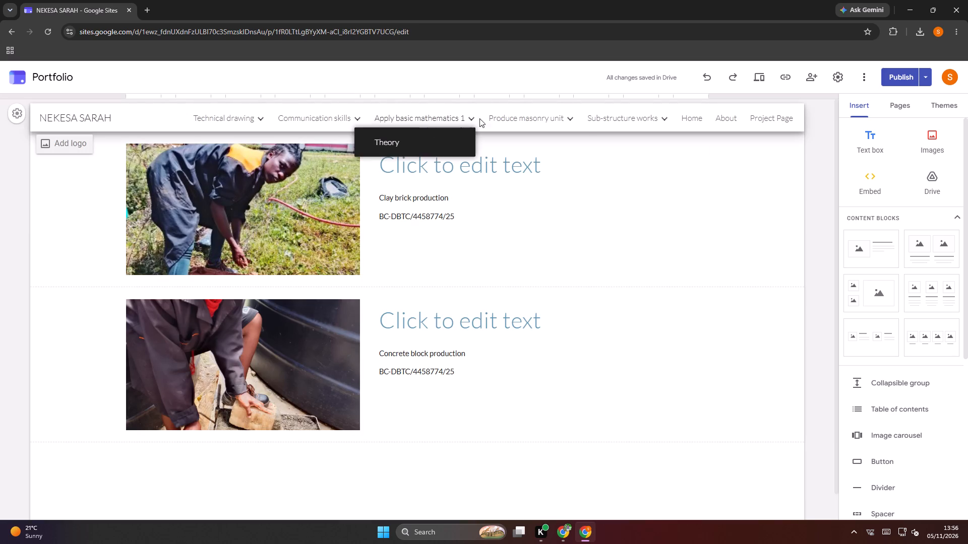
left_click_drag(602, 121, 608, 124)
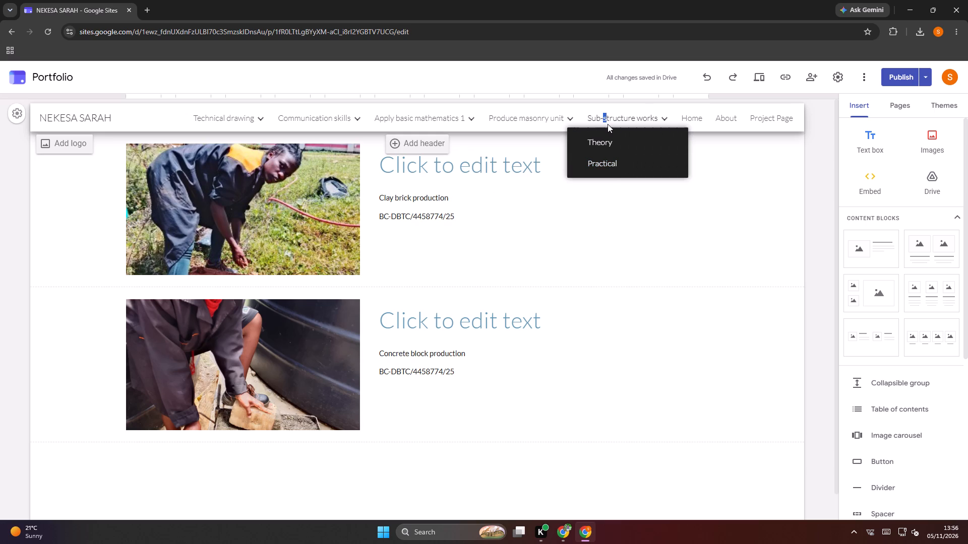
left_click(606, 162)
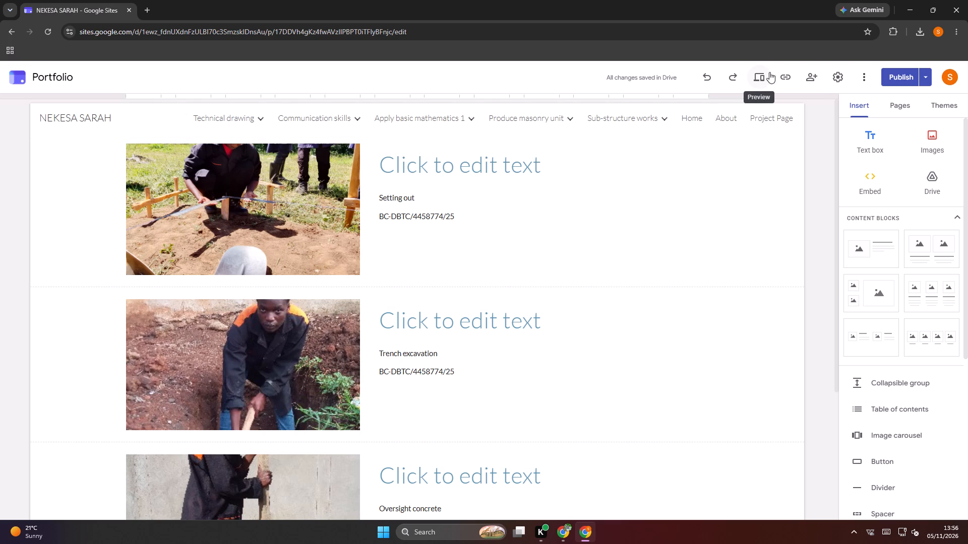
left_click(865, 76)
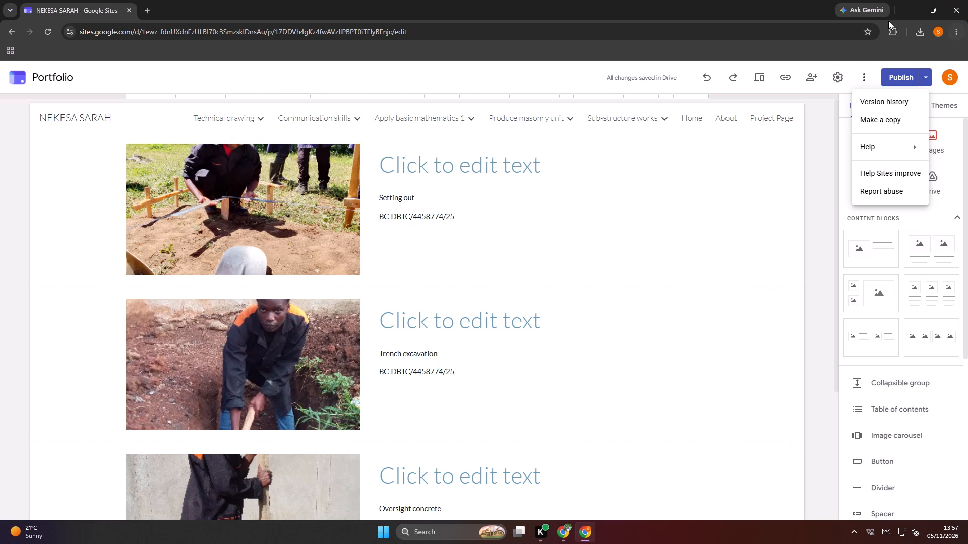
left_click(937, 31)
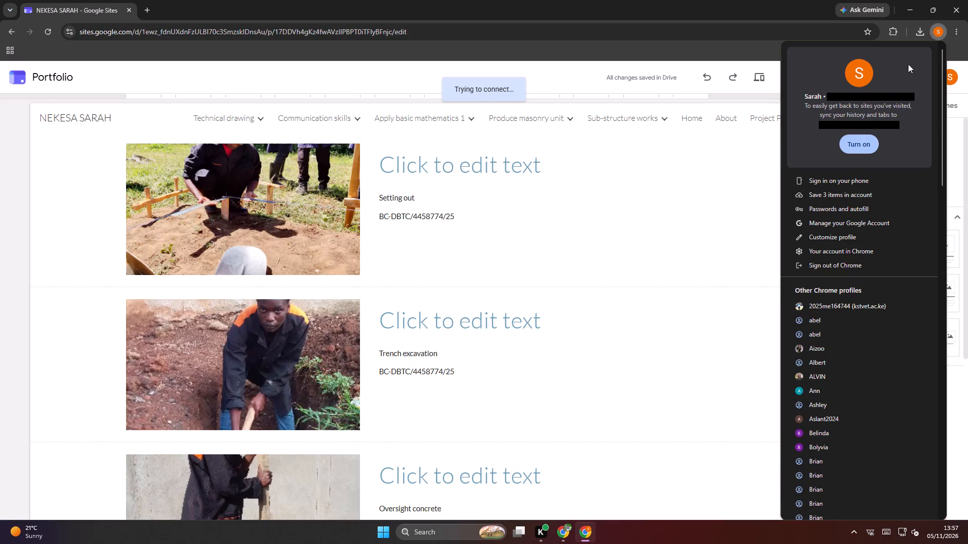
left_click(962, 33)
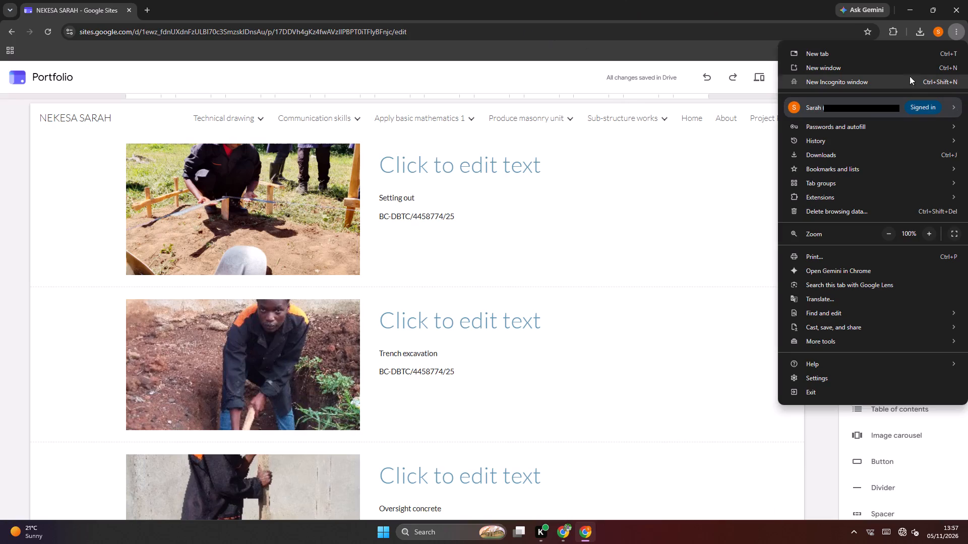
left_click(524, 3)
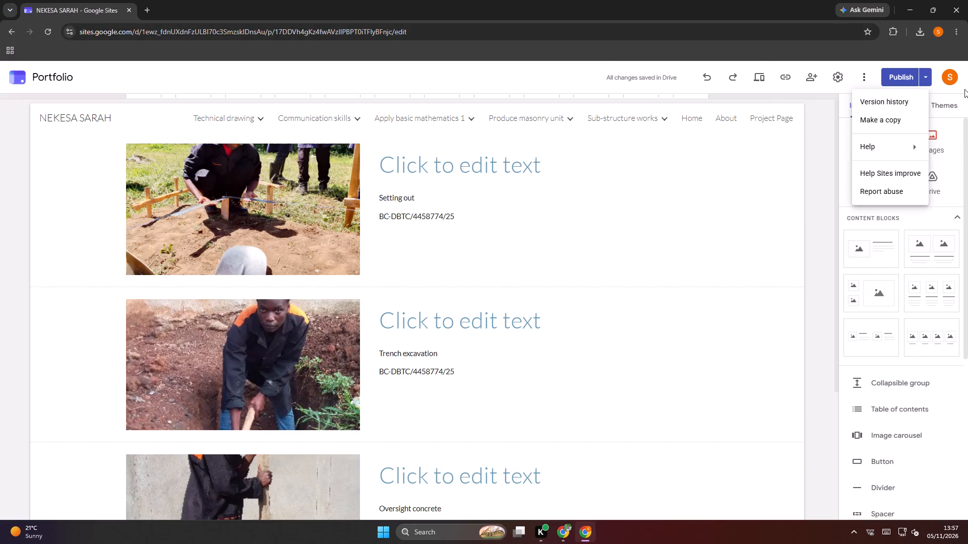
Remove all five signed-out accounts from the Google account switcher, leaving the signed-in accounts in place.
left_click(950, 80)
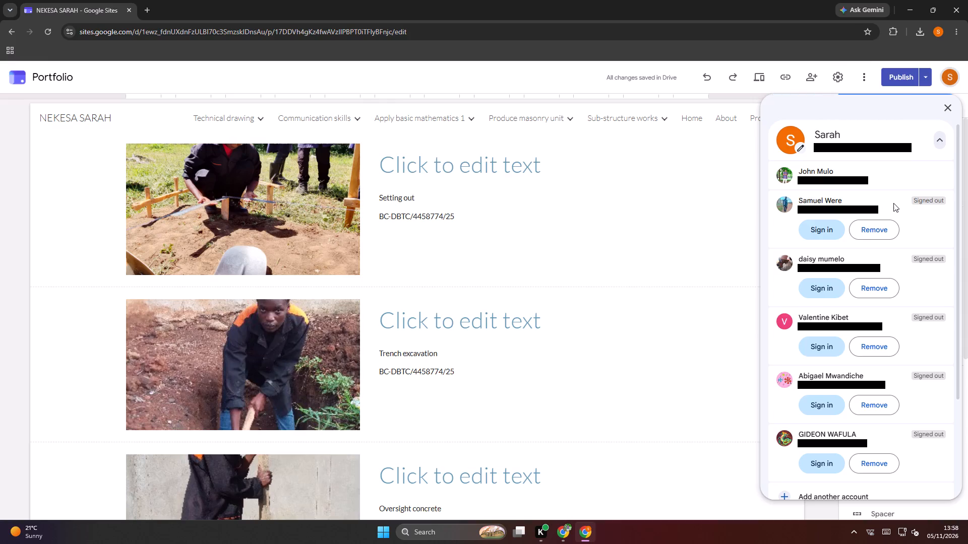
left_click(865, 233)
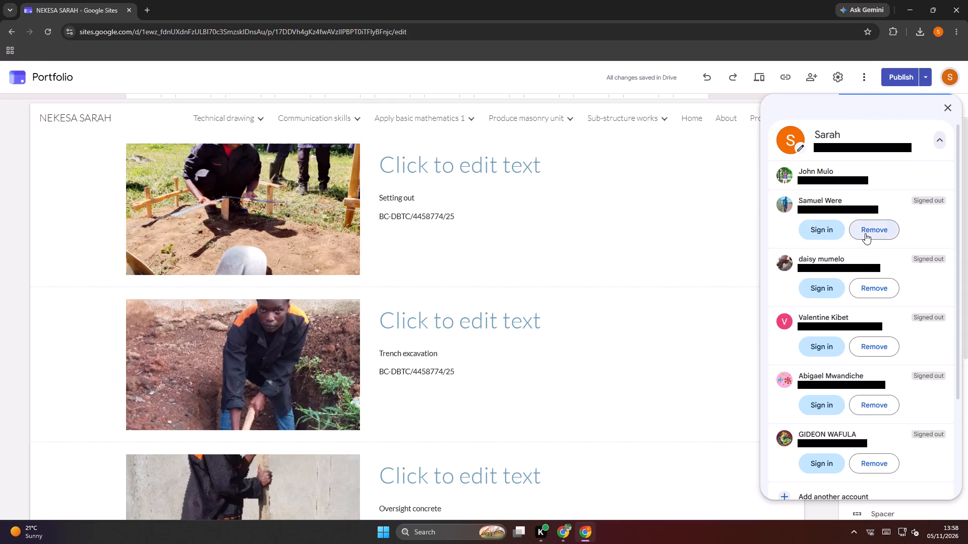
left_click(865, 233)
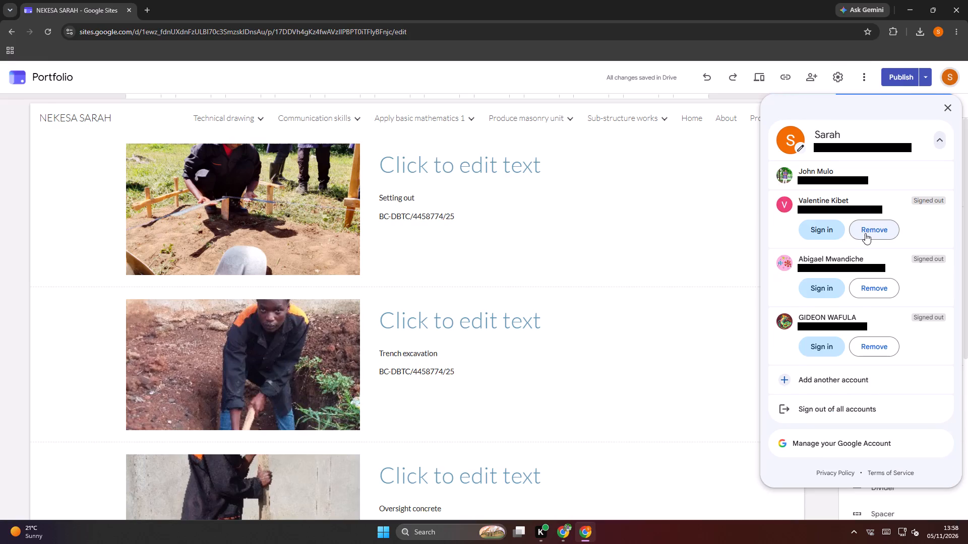
left_click(865, 233)
left_click(865, 233)
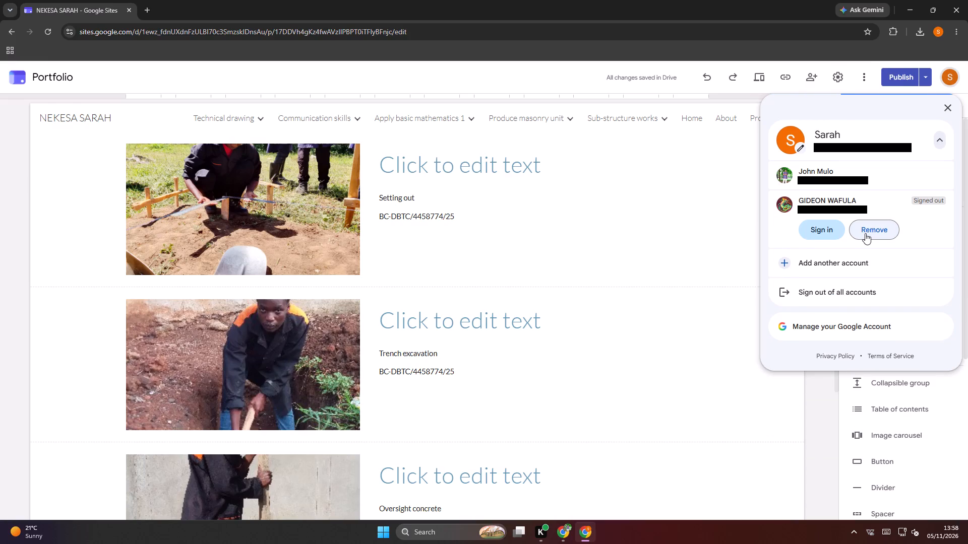
left_click(865, 233)
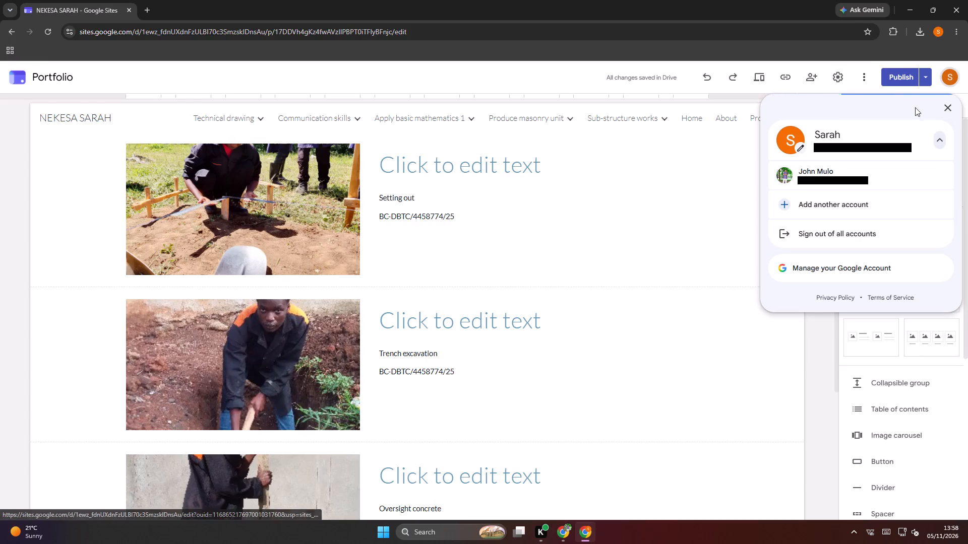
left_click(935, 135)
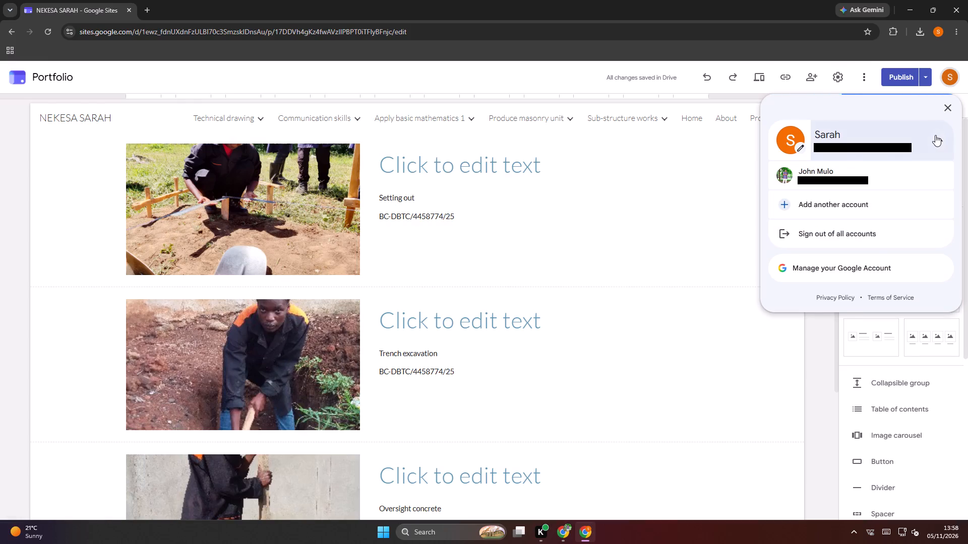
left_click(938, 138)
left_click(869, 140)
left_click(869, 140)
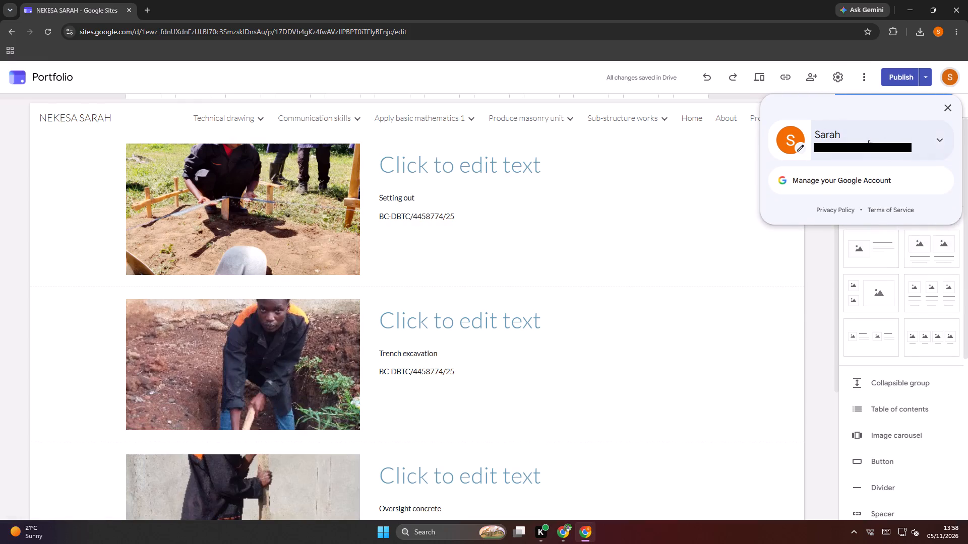